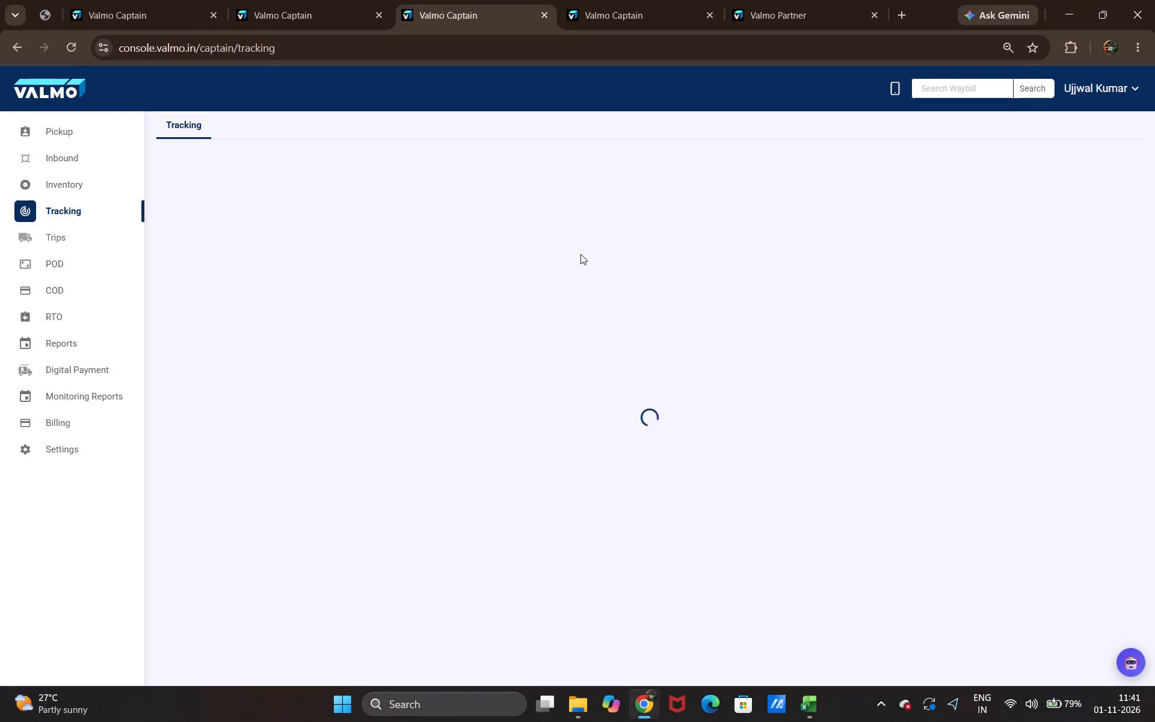
pyautogui.click(563, 234)
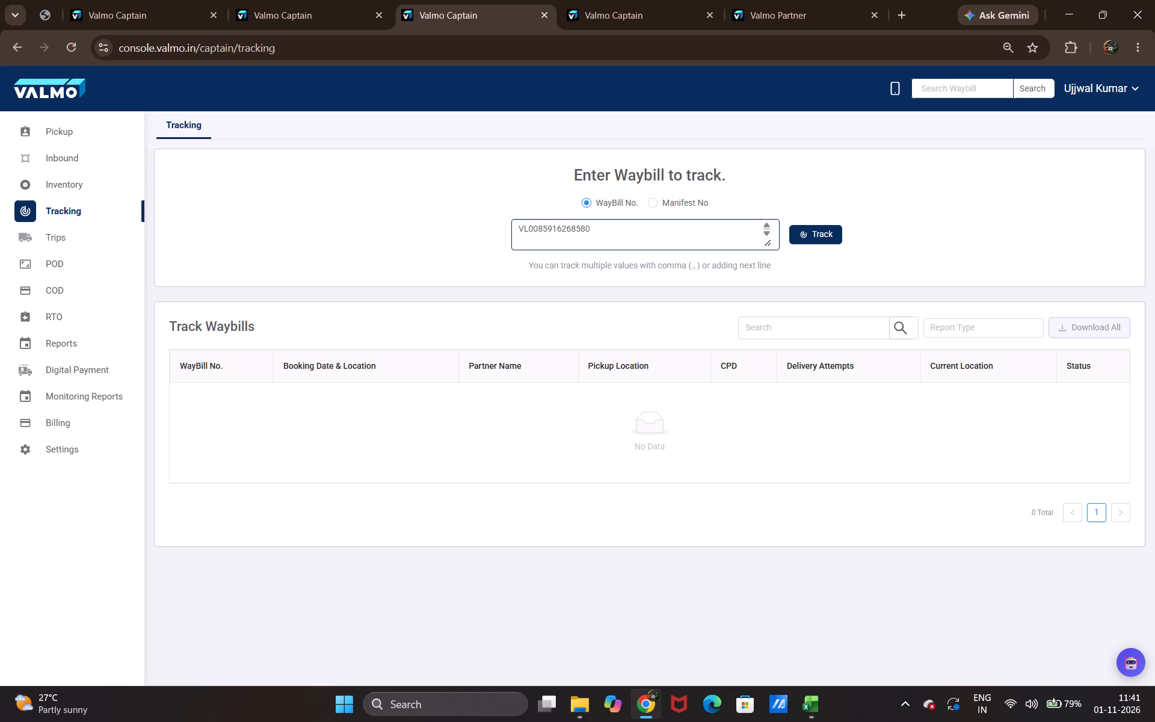
pyautogui.click(833, 226)
pyautogui.scroll(-6, 773, 265)
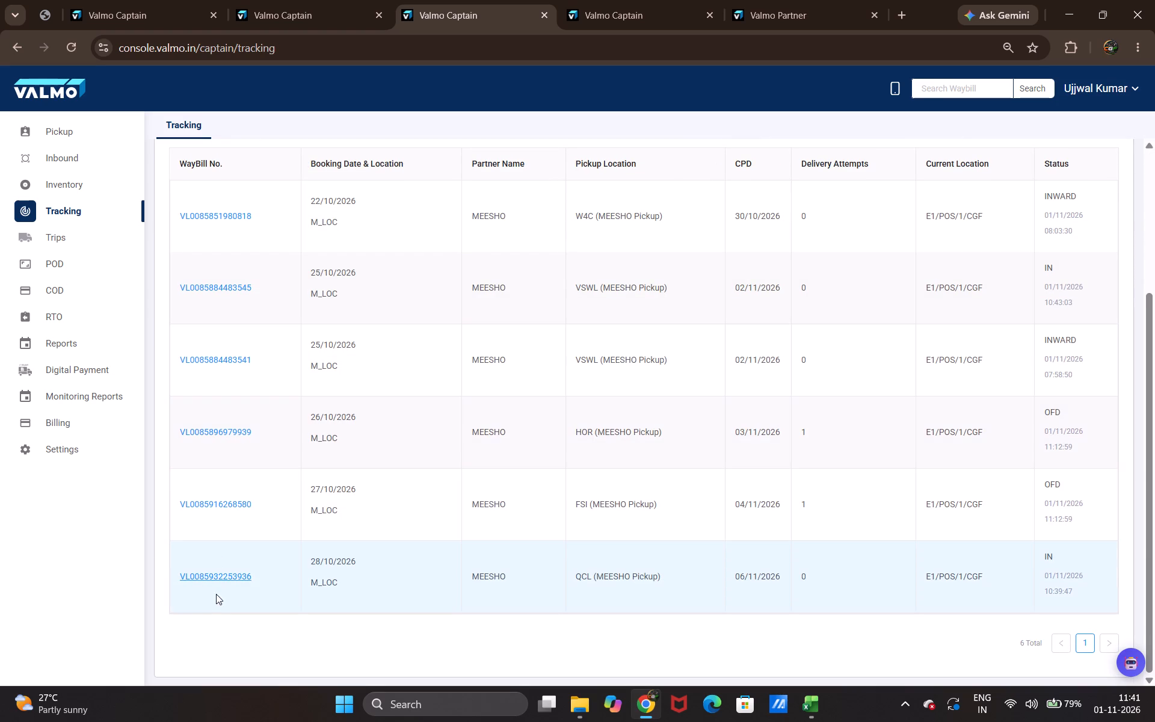
pyautogui.click(220, 577)
pyautogui.click(149, 213)
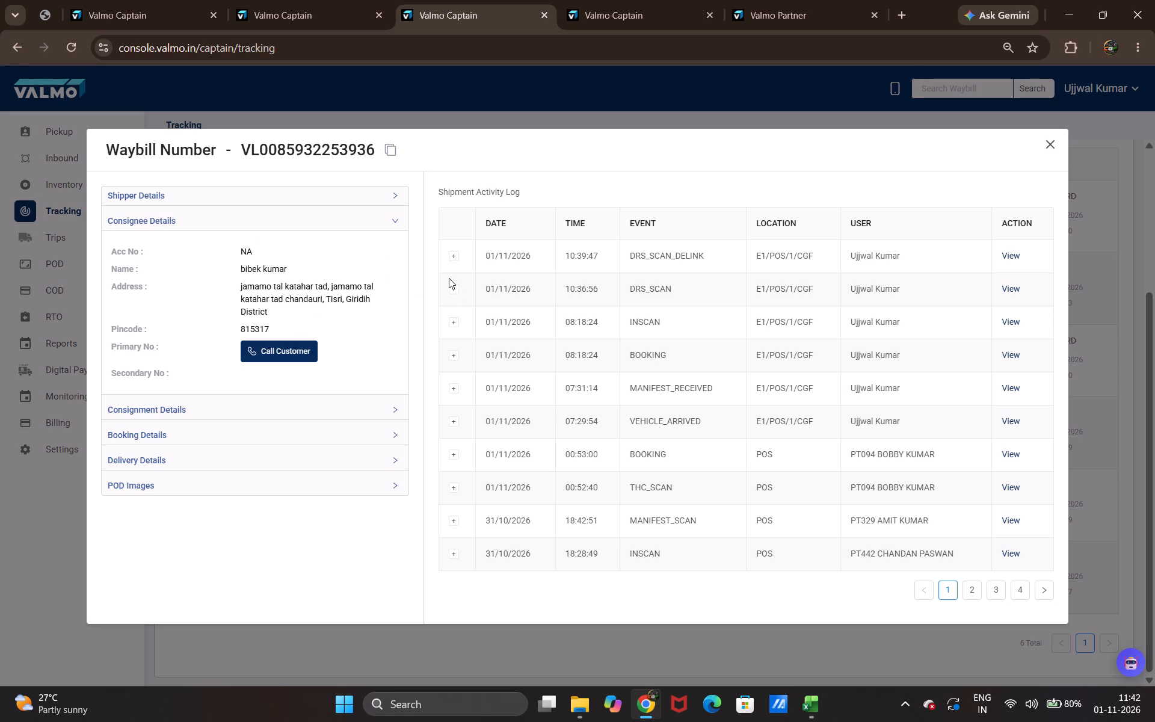
pyautogui.click(449, 258)
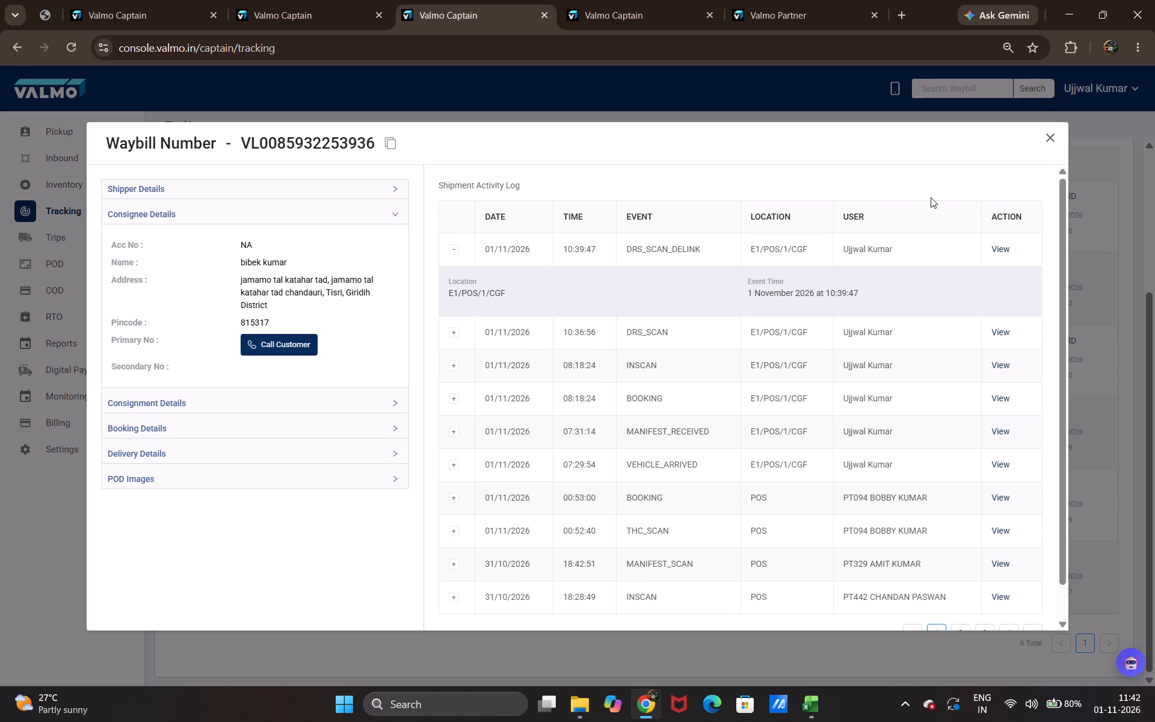
pyautogui.click(1039, 135)
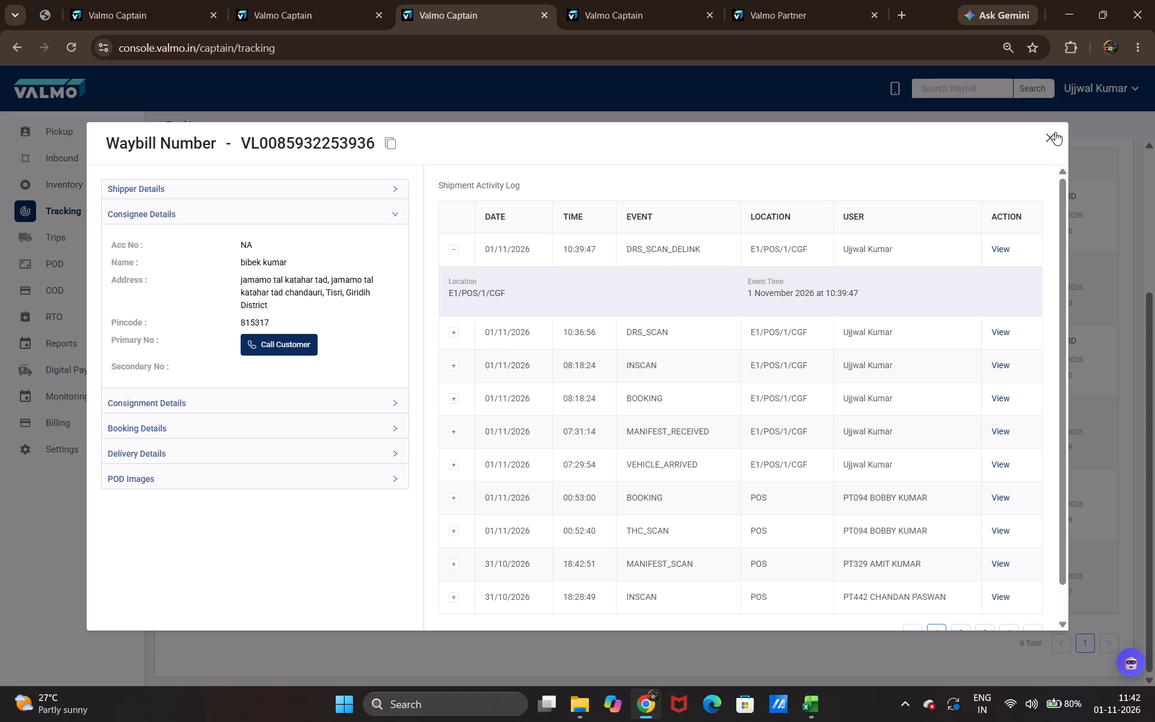
pyautogui.click(1055, 132)
pyautogui.scroll(3, 407, 392)
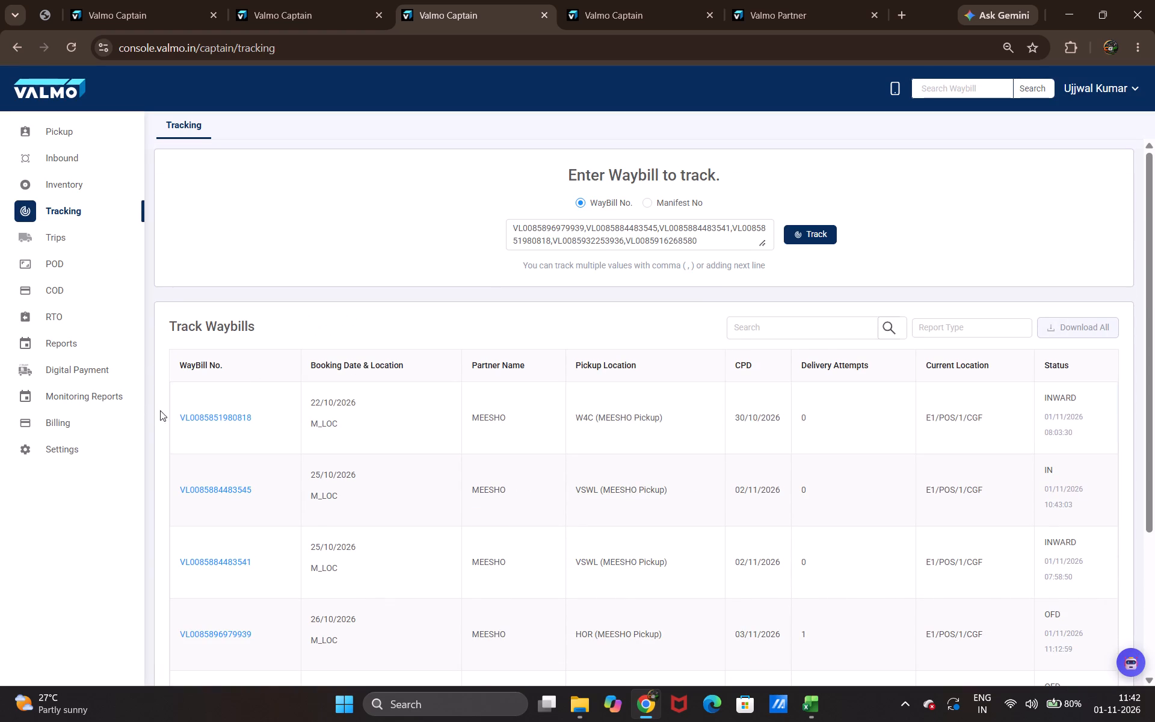
pyautogui.click(211, 413)
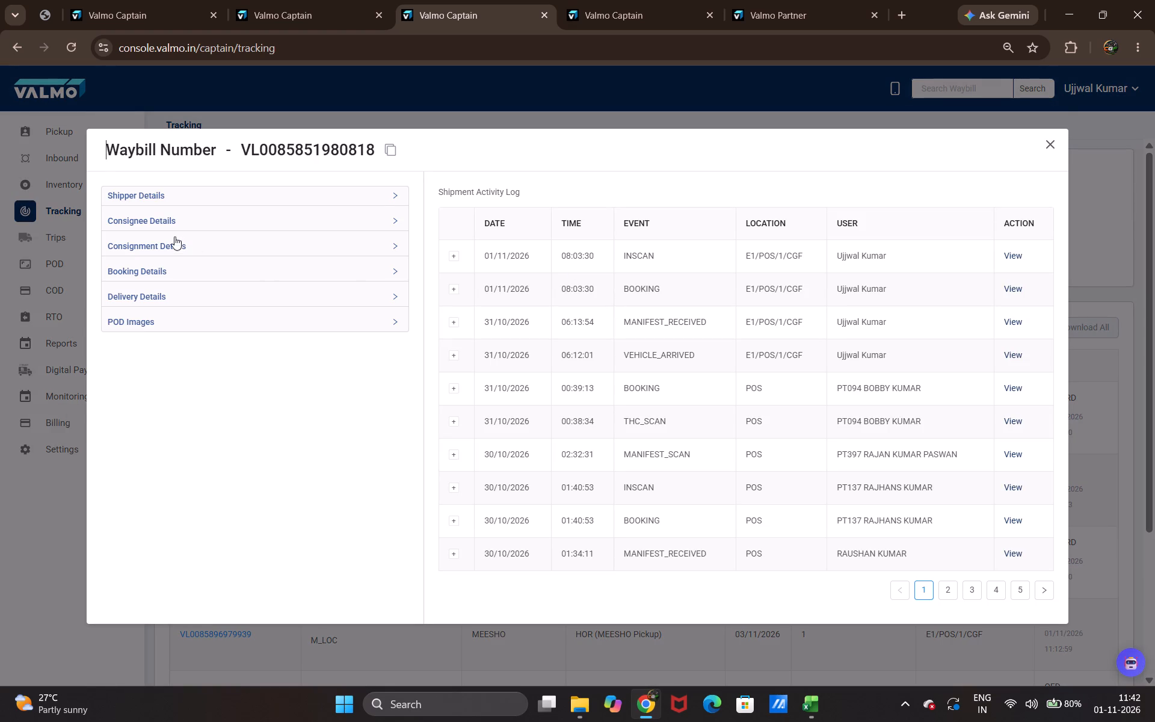
pyautogui.click(174, 217)
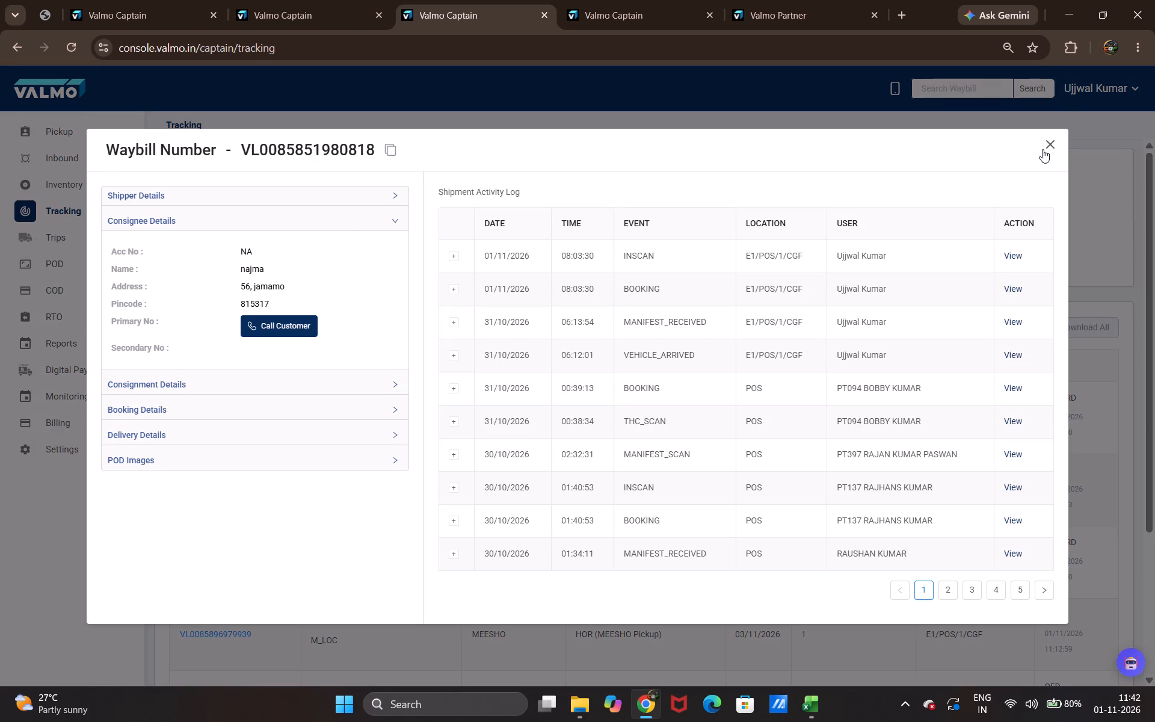
pyautogui.click(1047, 144)
pyautogui.scroll(-1, 233, 403)
pyautogui.click(235, 413)
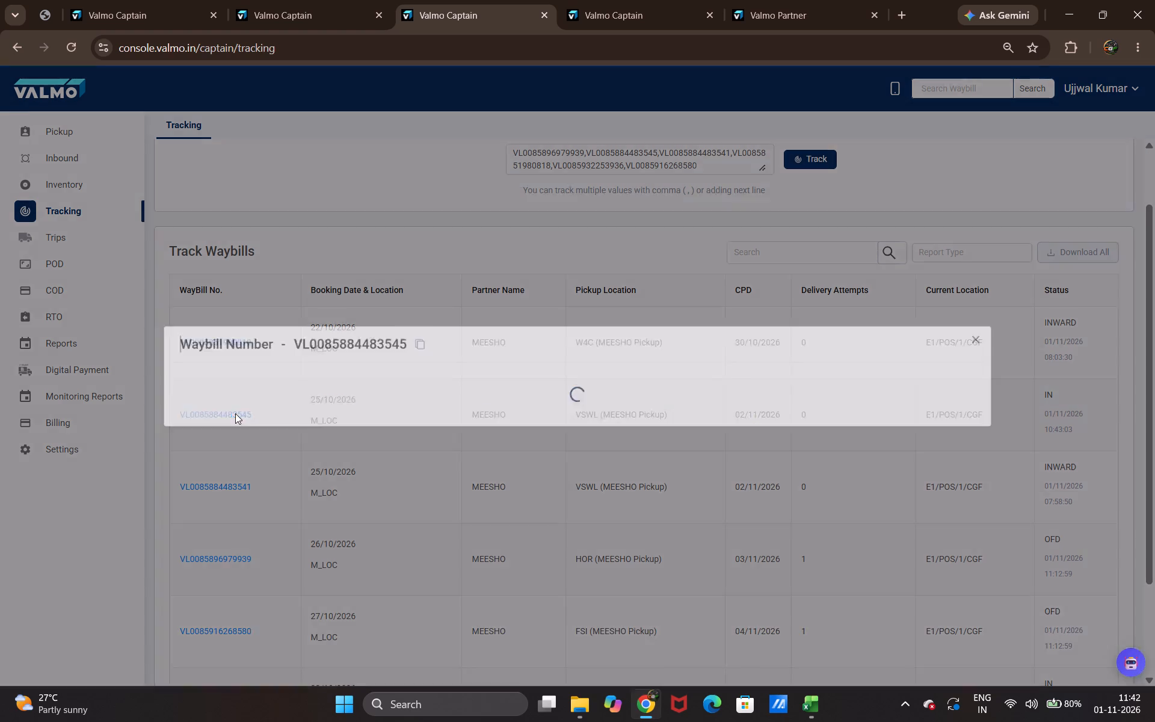
pyautogui.click(154, 222)
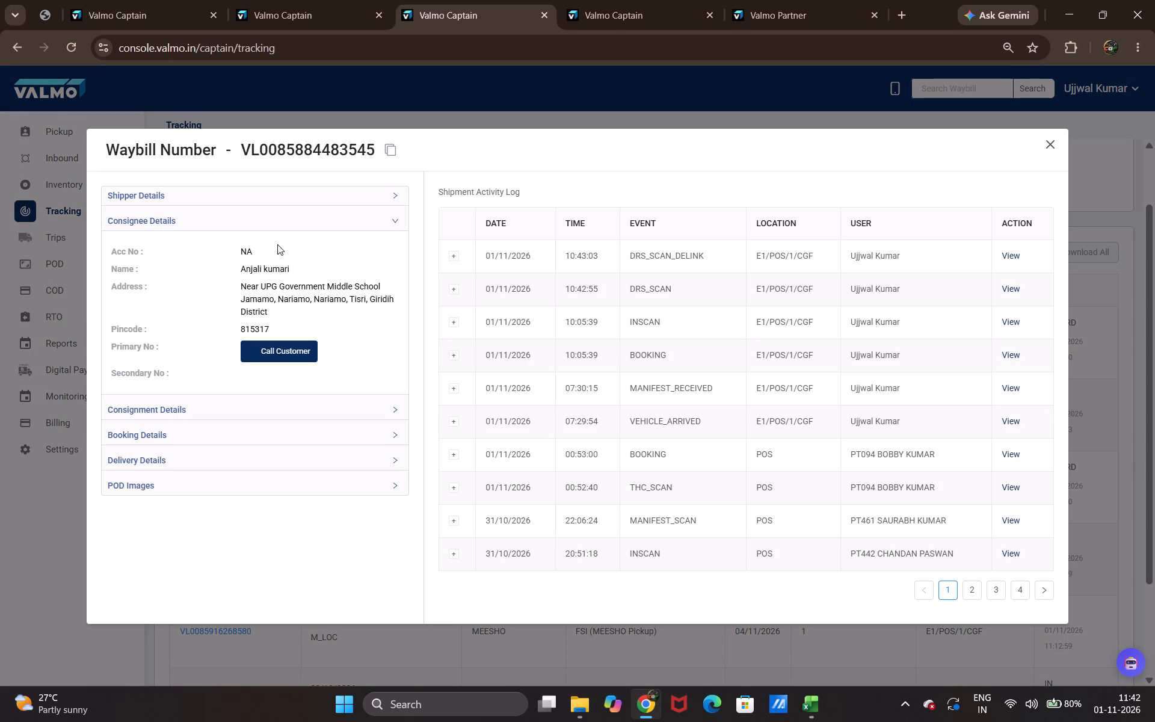
pyautogui.click(1053, 138)
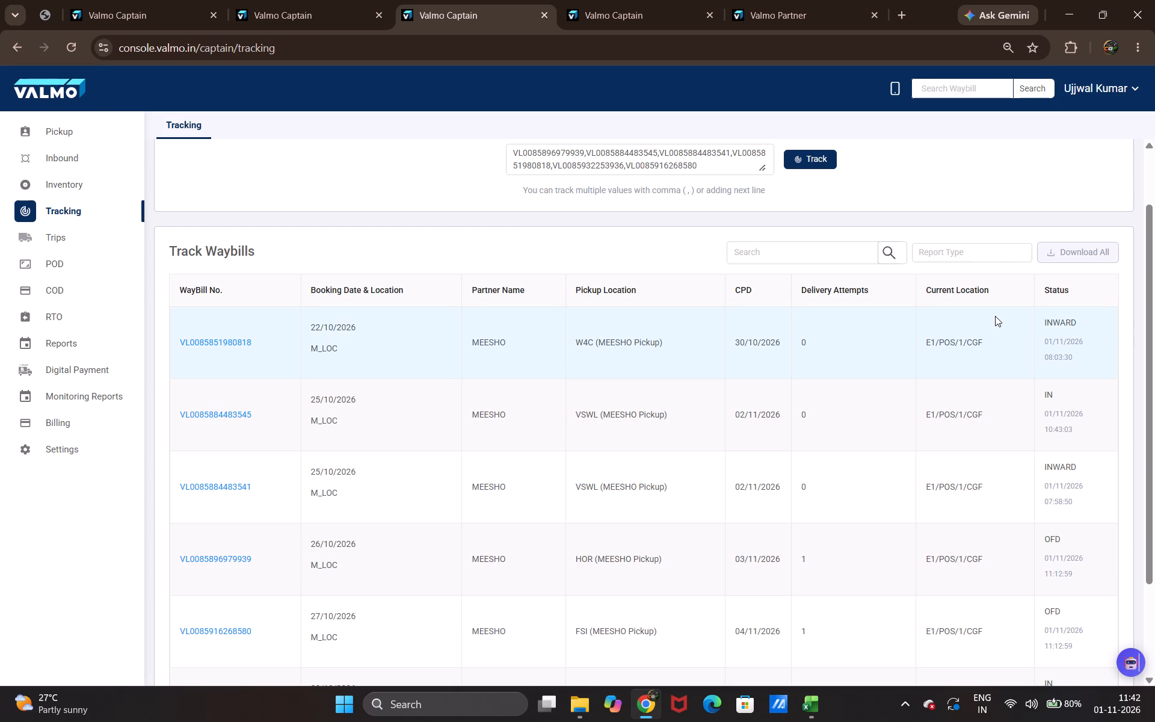
# Open the waybill exceptions page of the inventory.
pyautogui.click(70, 185)
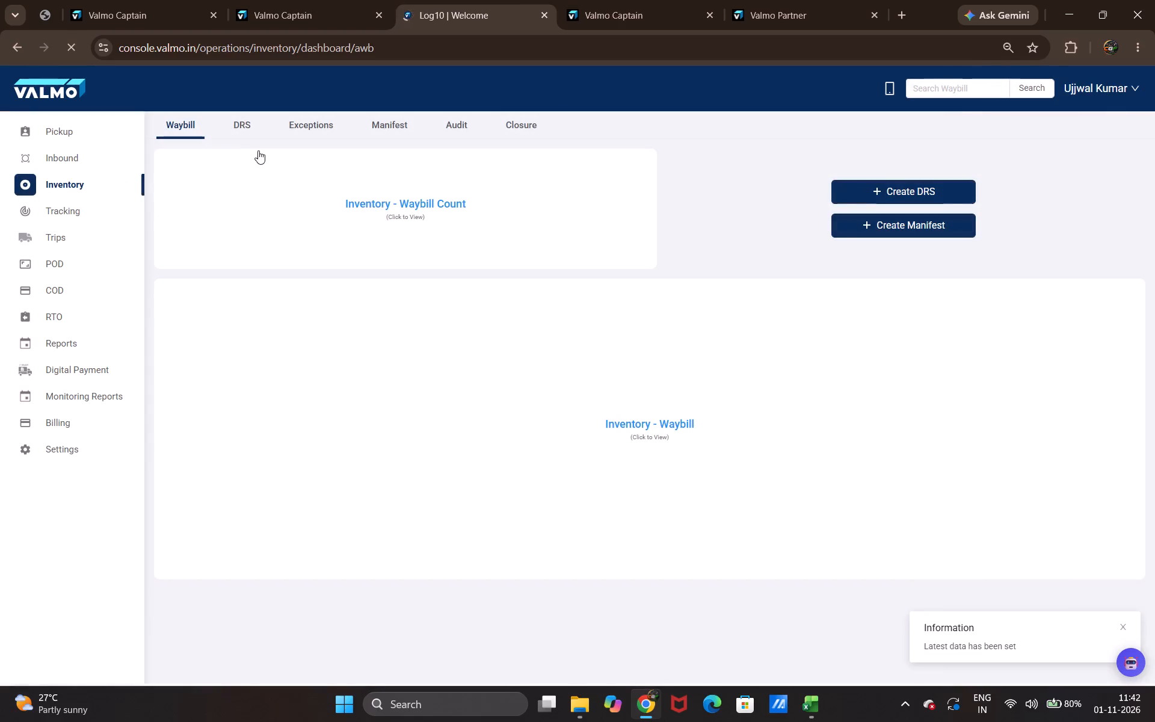
pyautogui.click(239, 116)
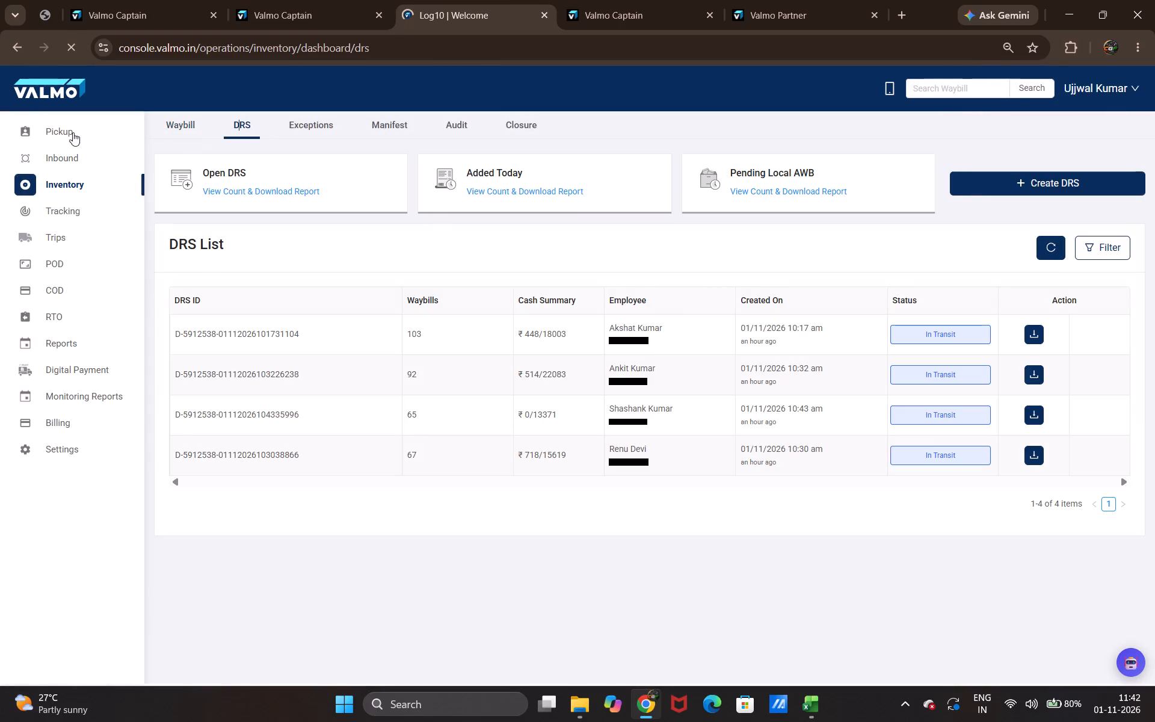
pyautogui.click(309, 122)
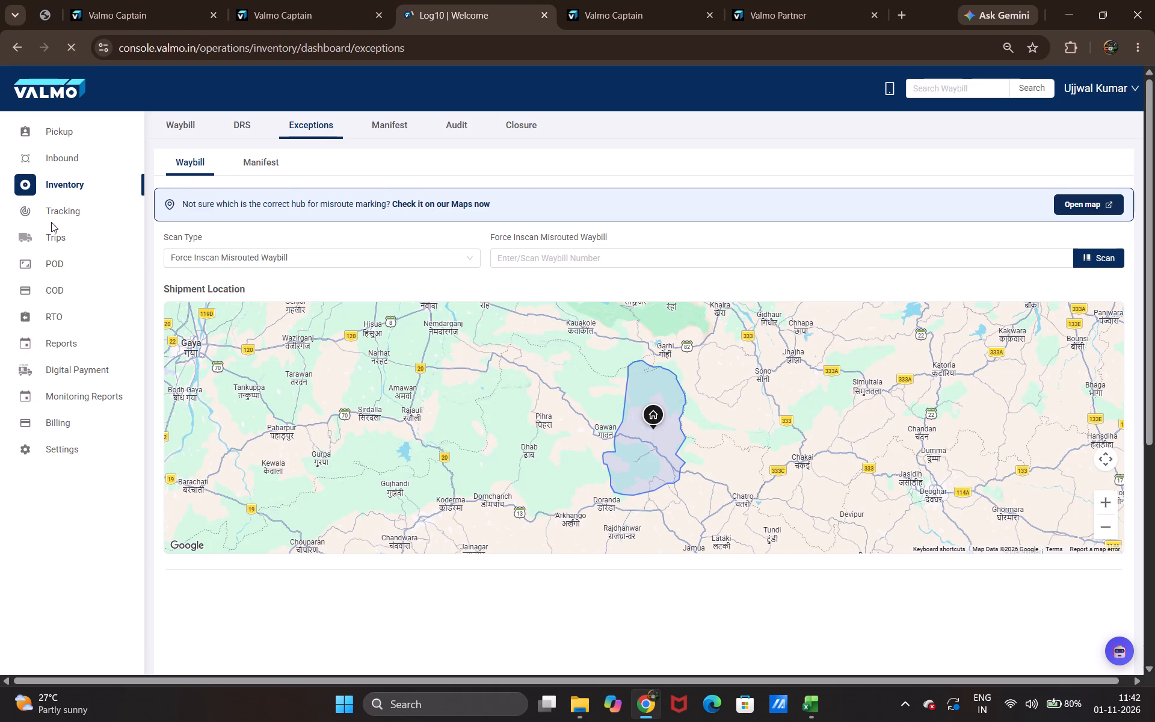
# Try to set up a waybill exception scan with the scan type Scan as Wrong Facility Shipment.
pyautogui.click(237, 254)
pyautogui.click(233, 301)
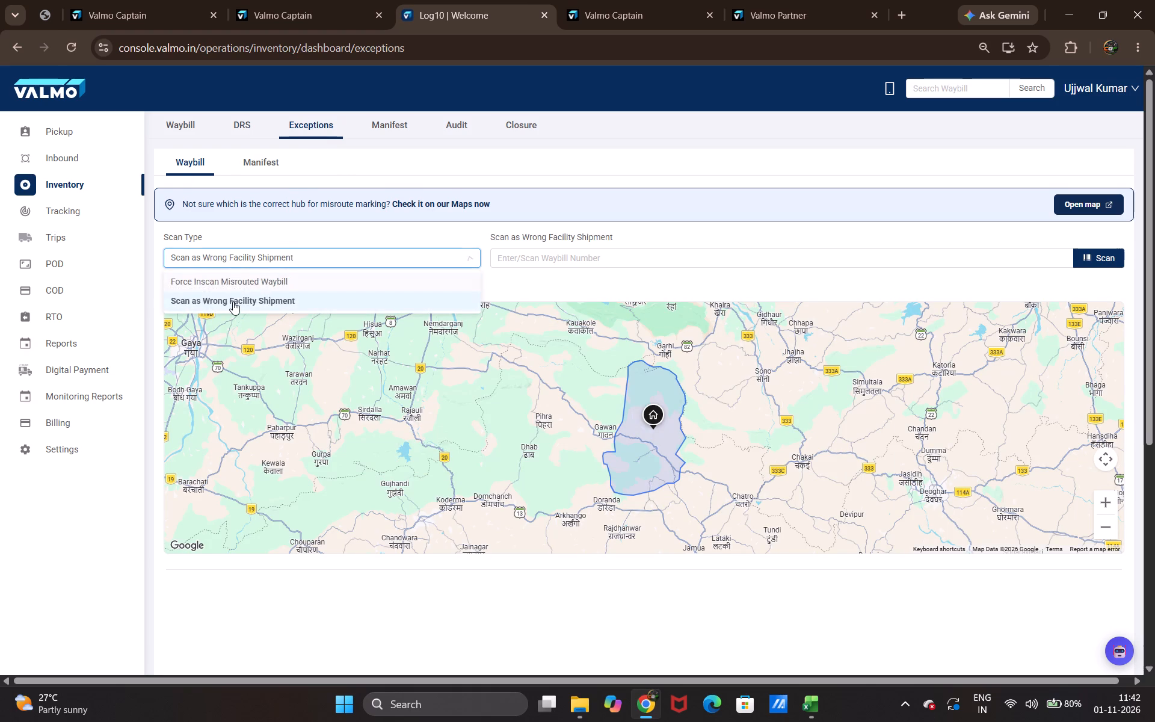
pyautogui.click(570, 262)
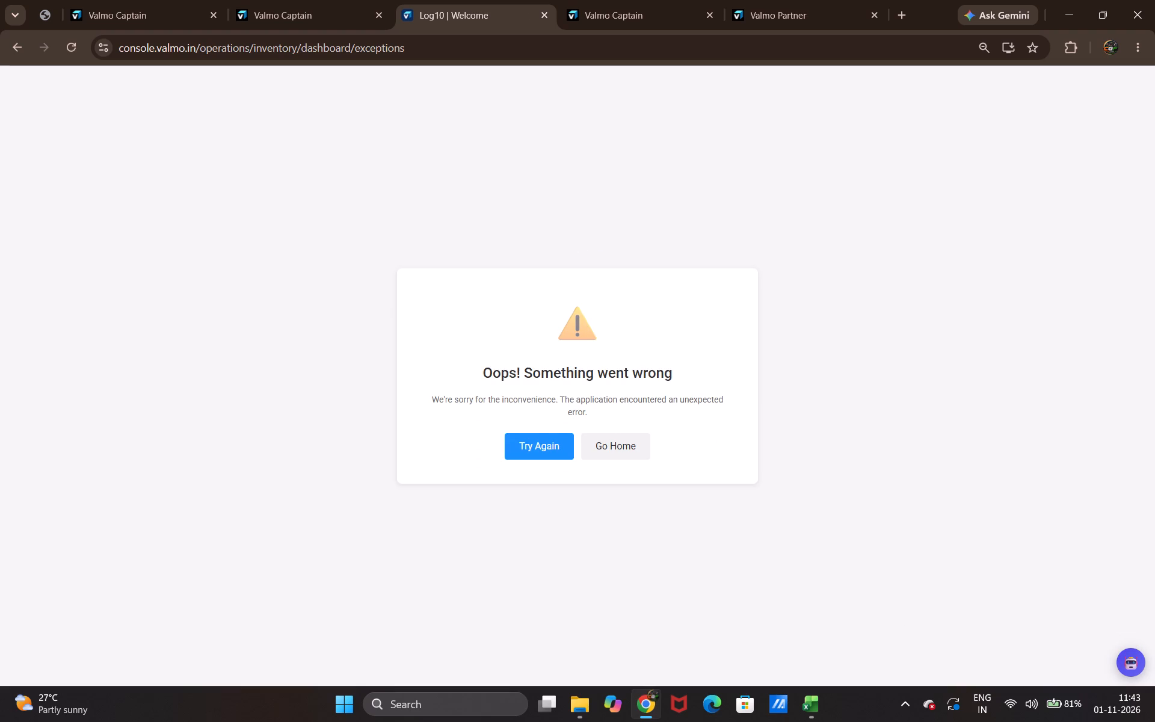
# Reload the exceptions page and set the scan type to Scan as Wrong Facility Shipment, ready for a waybill number.
pyautogui.click(546, 449)
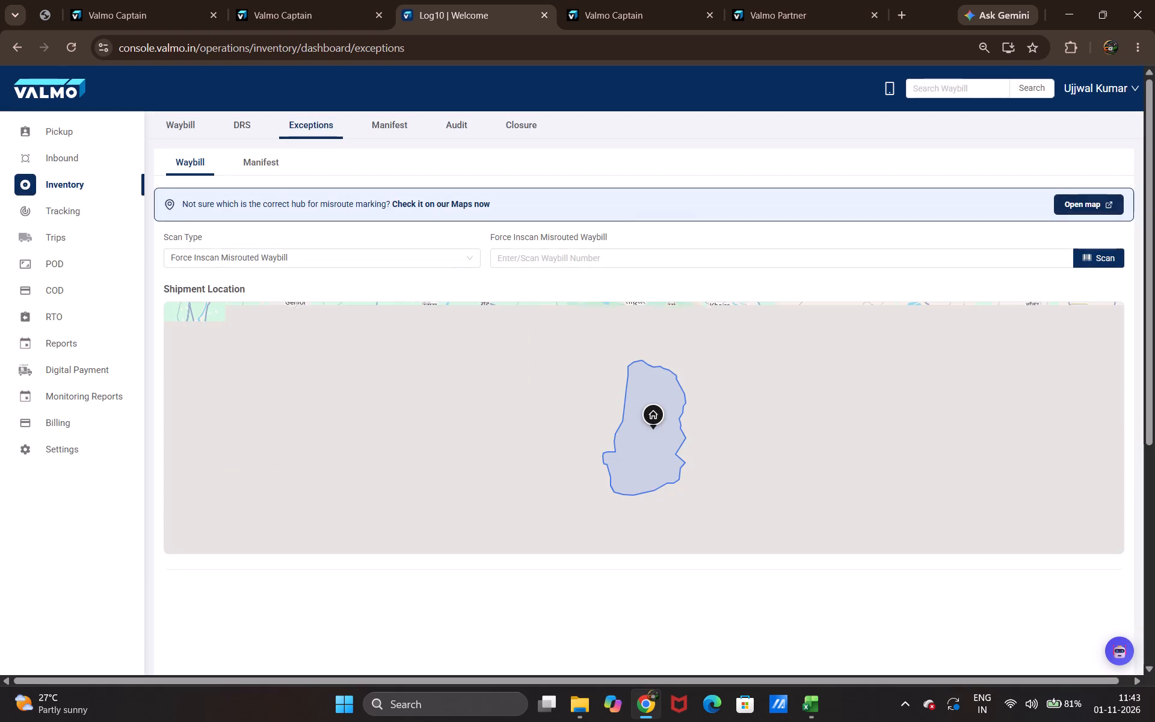
pyautogui.click(308, 256)
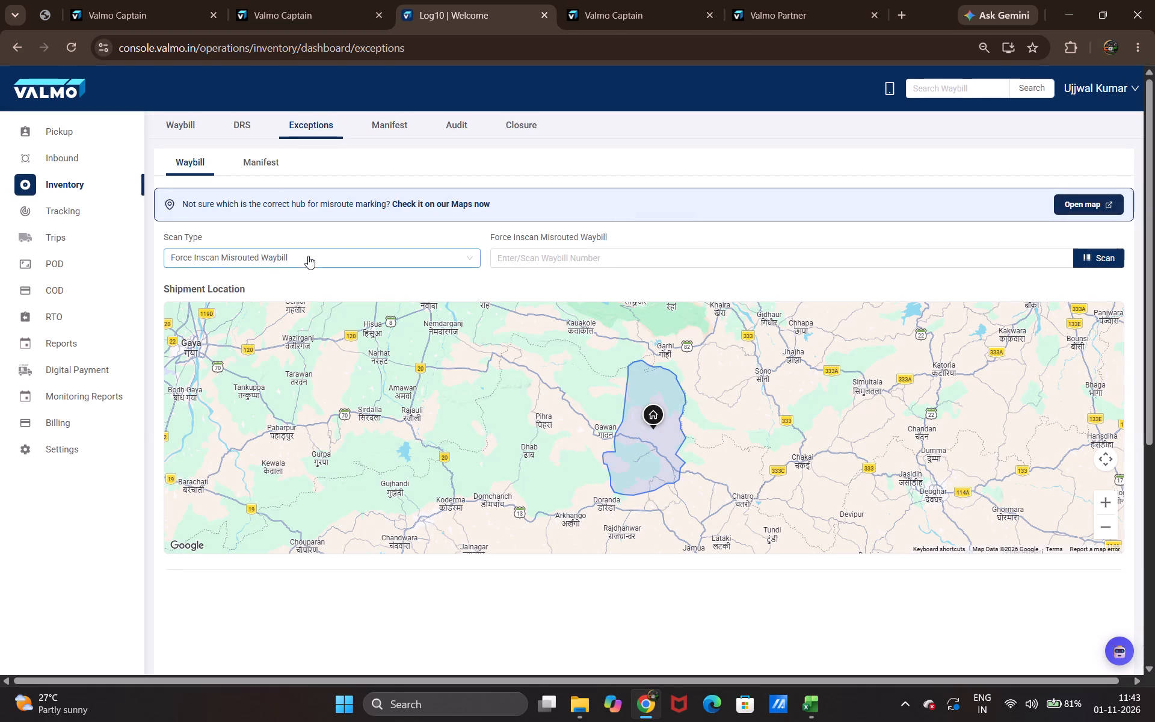
pyautogui.click(297, 307)
pyautogui.click(600, 253)
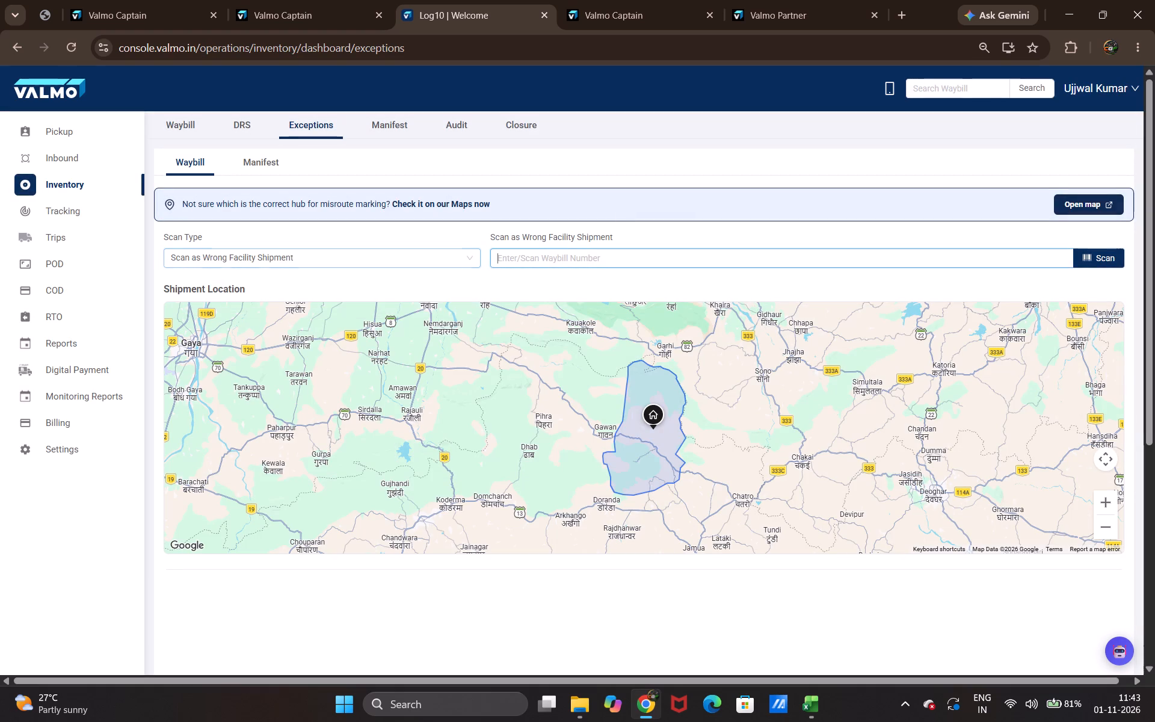
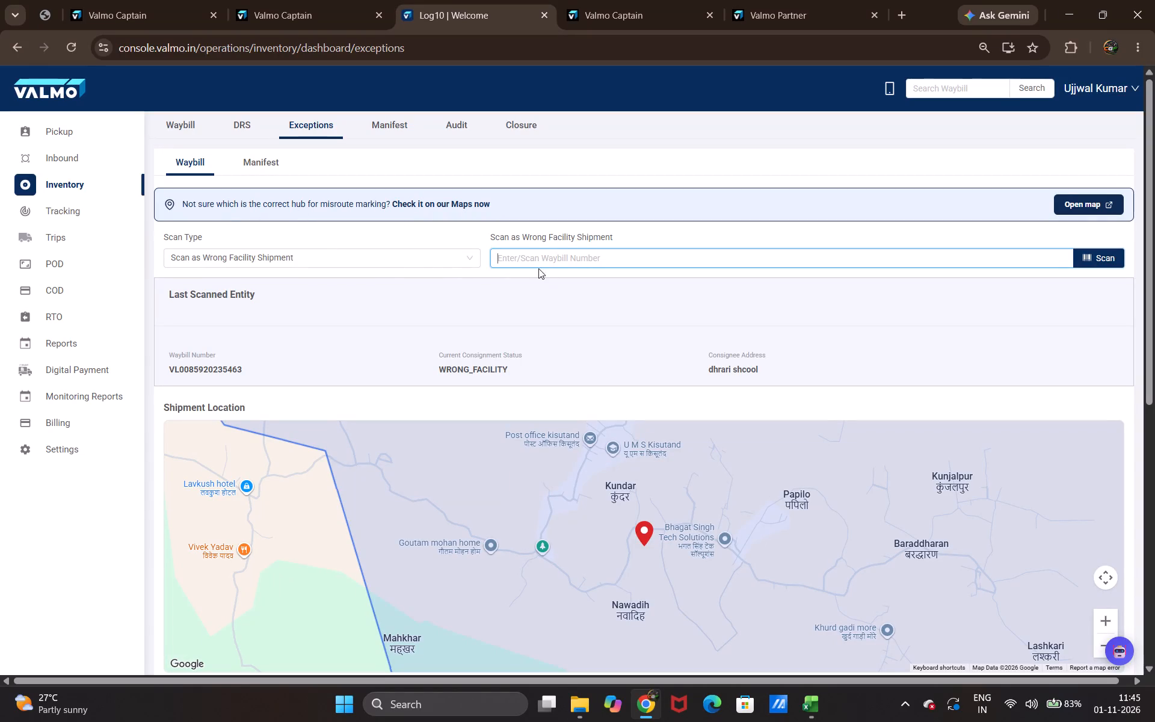
# Open the list of manifests in the inventory.
pyautogui.click(391, 125)
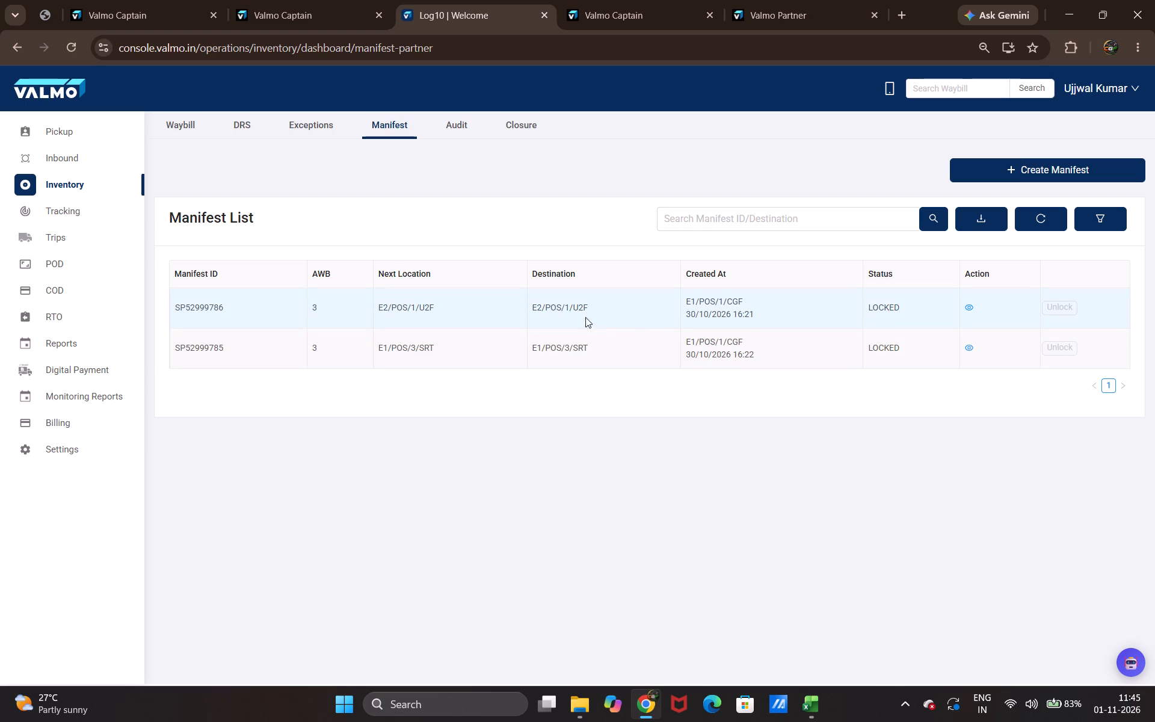
pyautogui.click(201, 304)
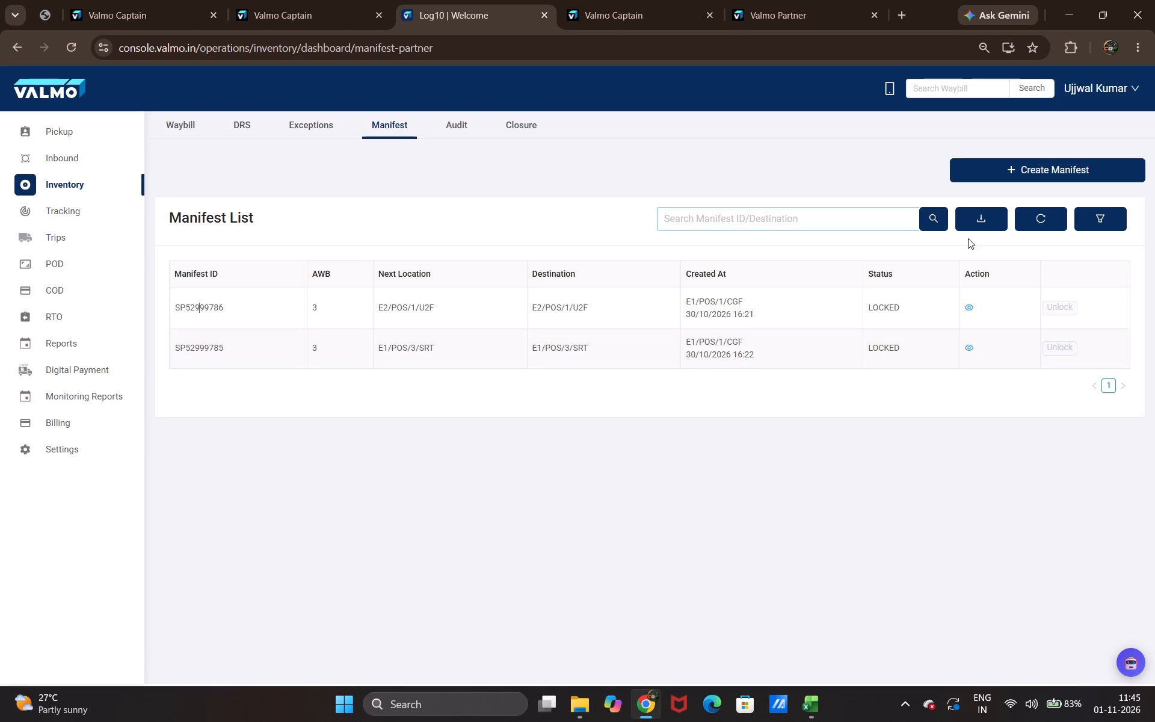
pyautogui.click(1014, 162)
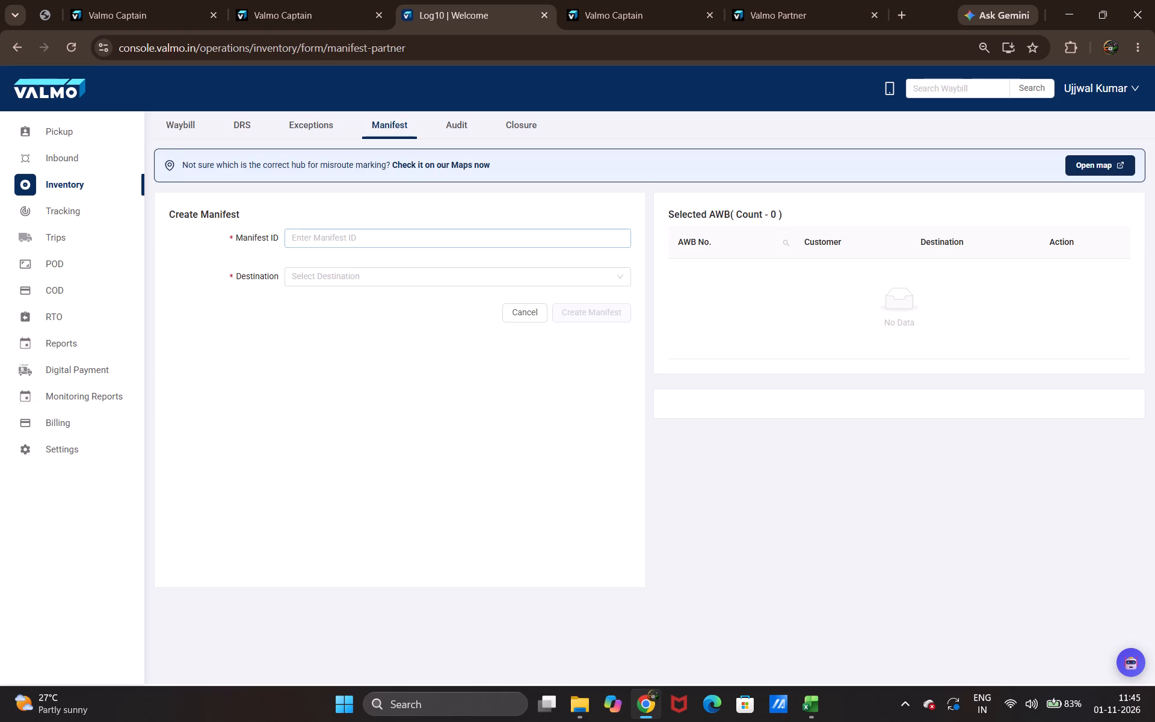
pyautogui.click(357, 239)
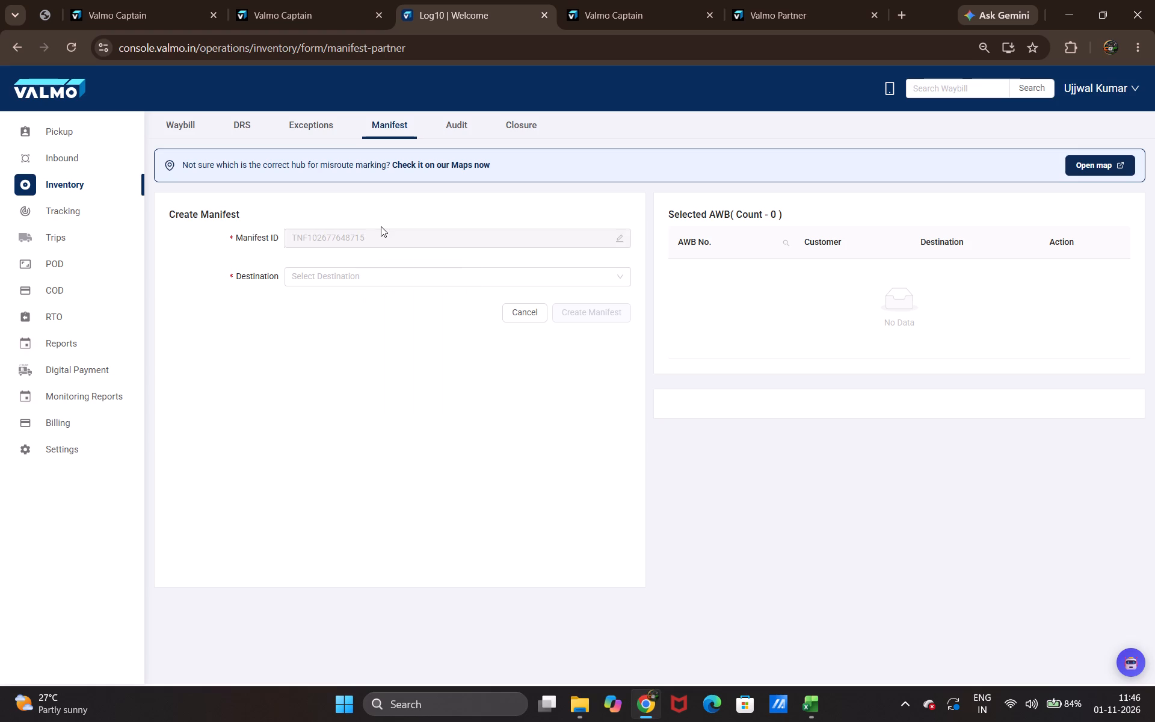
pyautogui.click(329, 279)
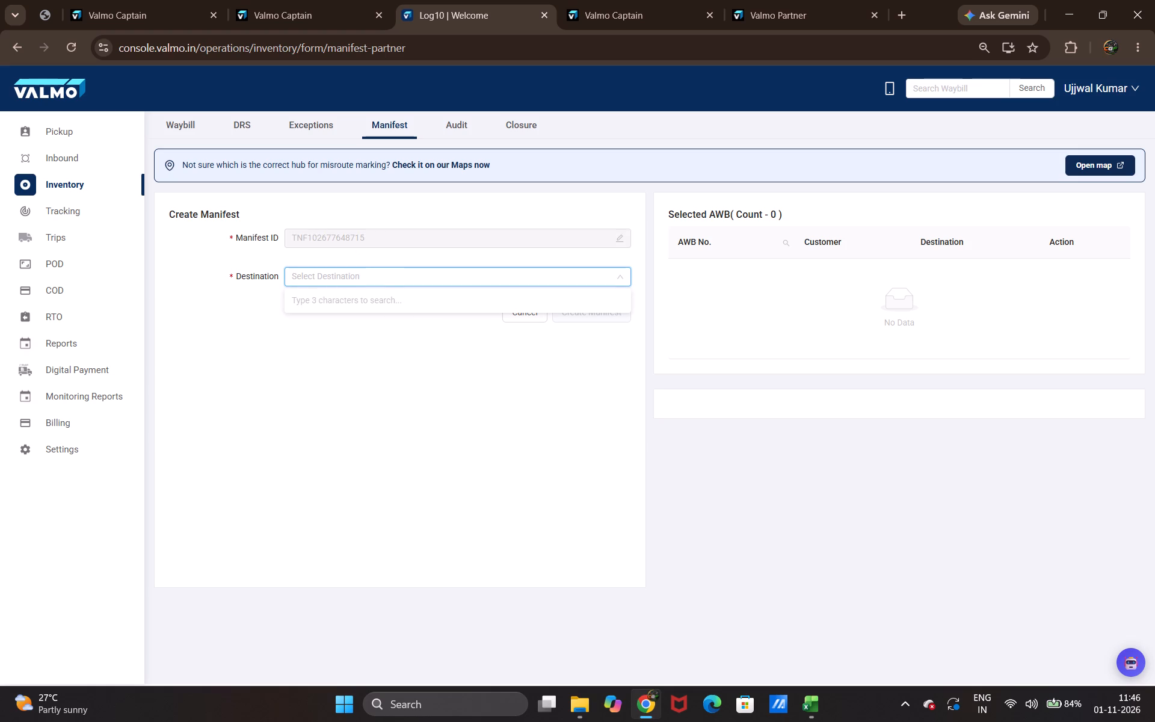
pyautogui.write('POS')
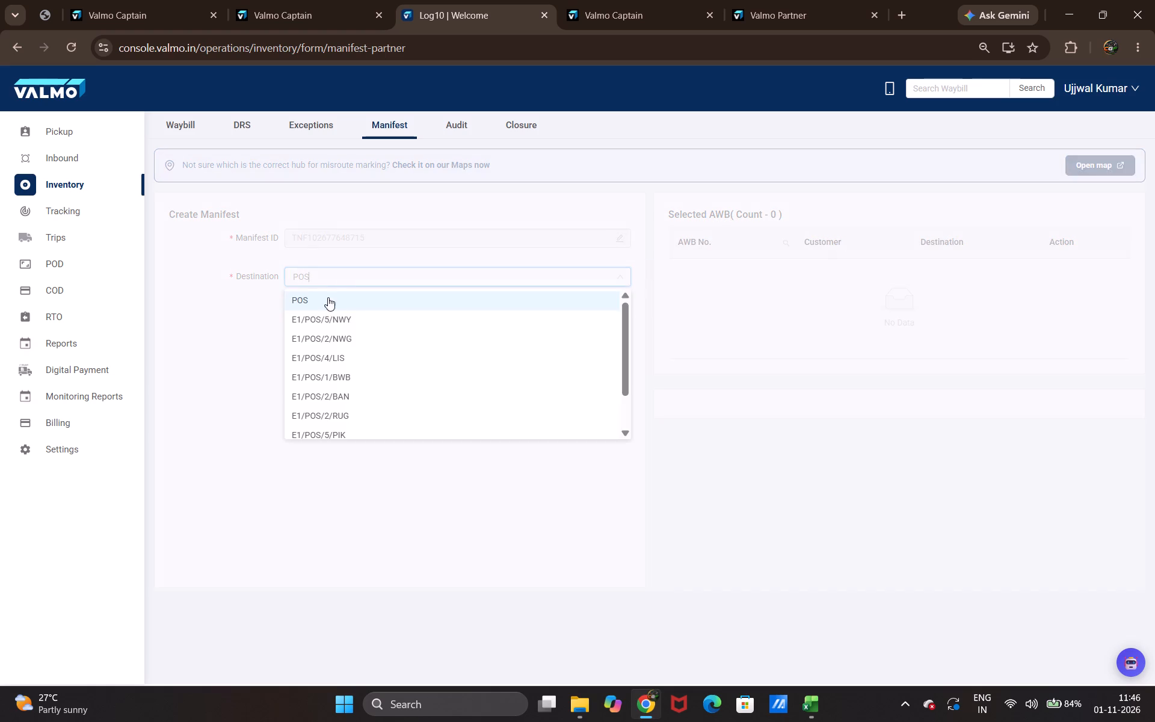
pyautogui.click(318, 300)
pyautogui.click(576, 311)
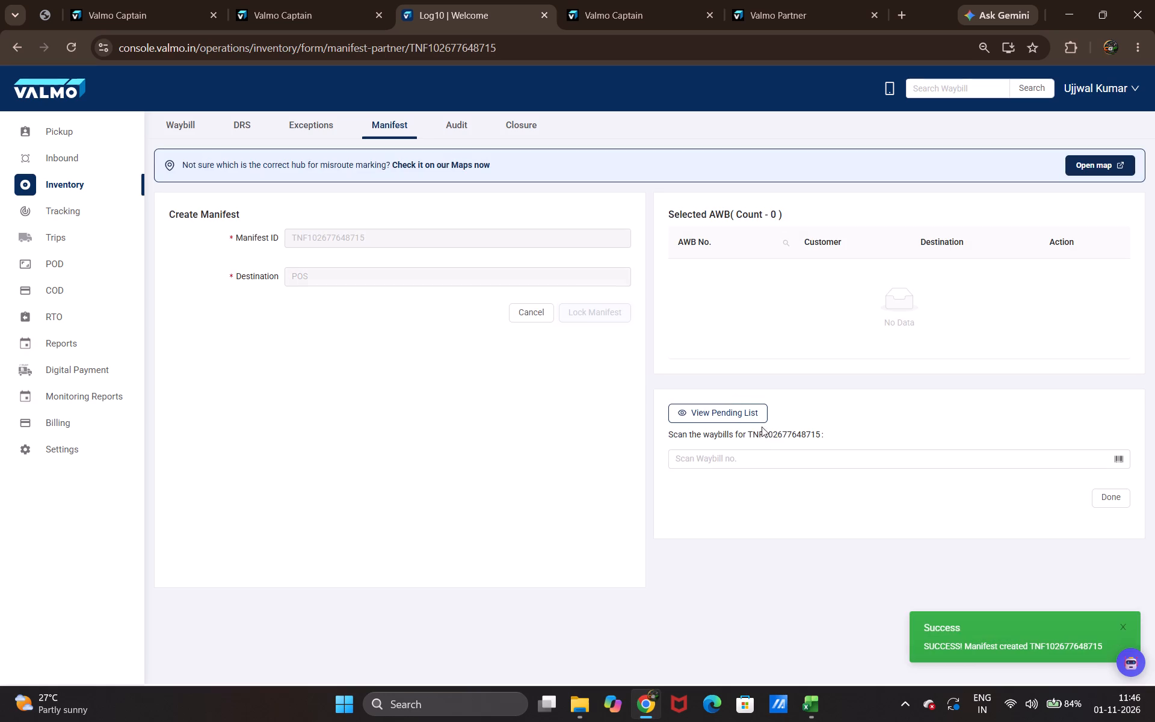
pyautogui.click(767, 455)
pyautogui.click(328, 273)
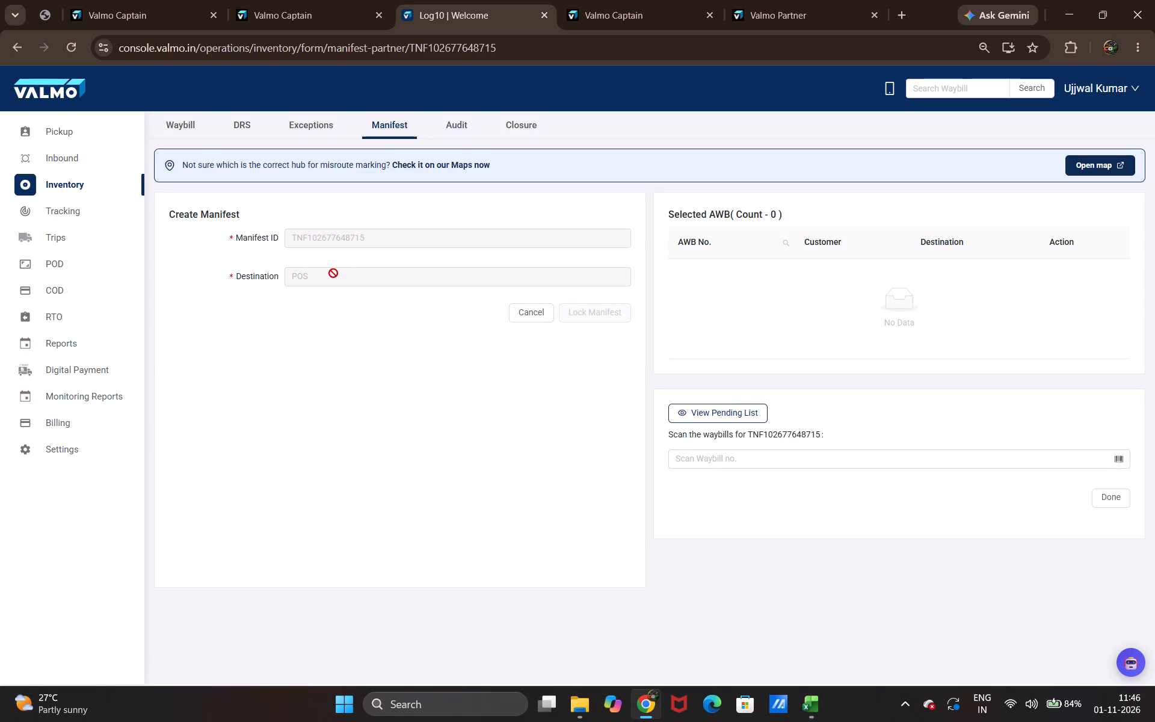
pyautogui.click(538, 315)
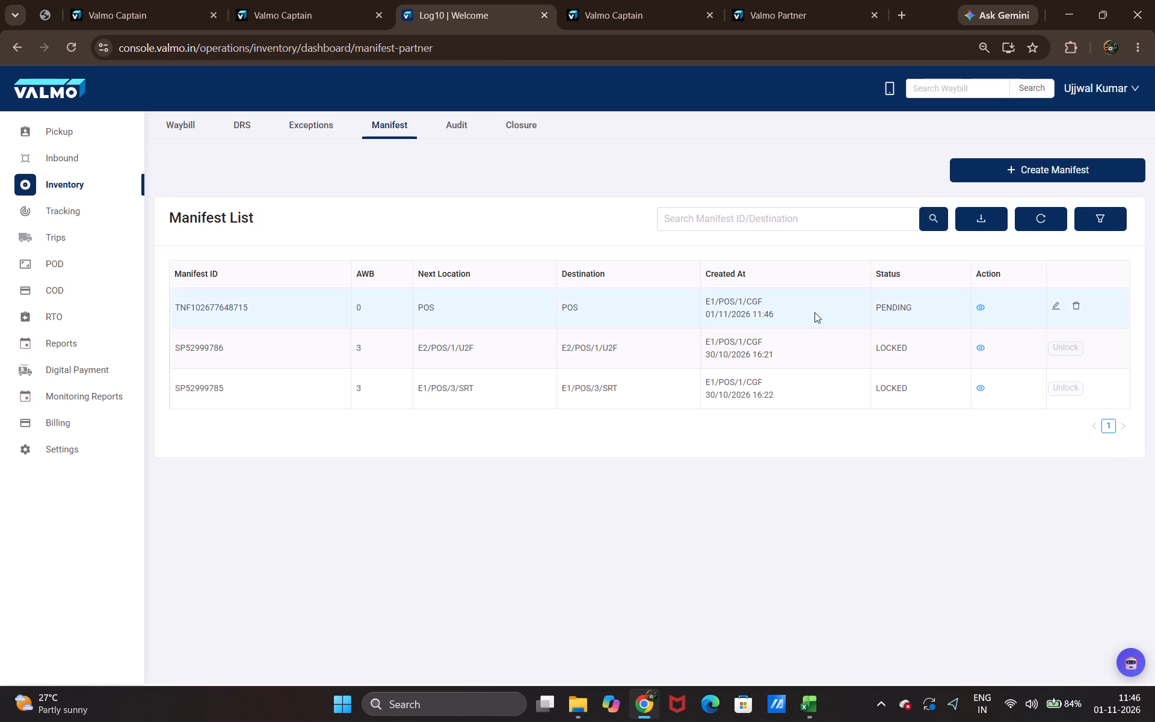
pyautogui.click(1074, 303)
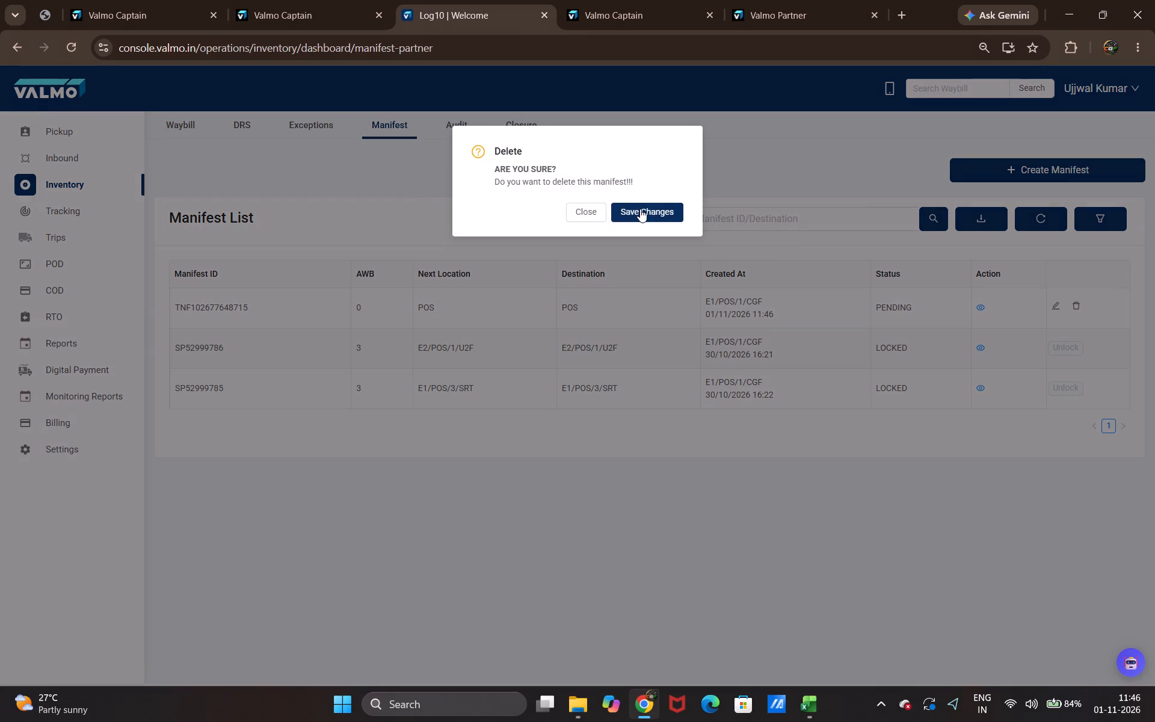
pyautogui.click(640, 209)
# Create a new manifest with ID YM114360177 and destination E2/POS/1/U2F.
pyautogui.click(1001, 166)
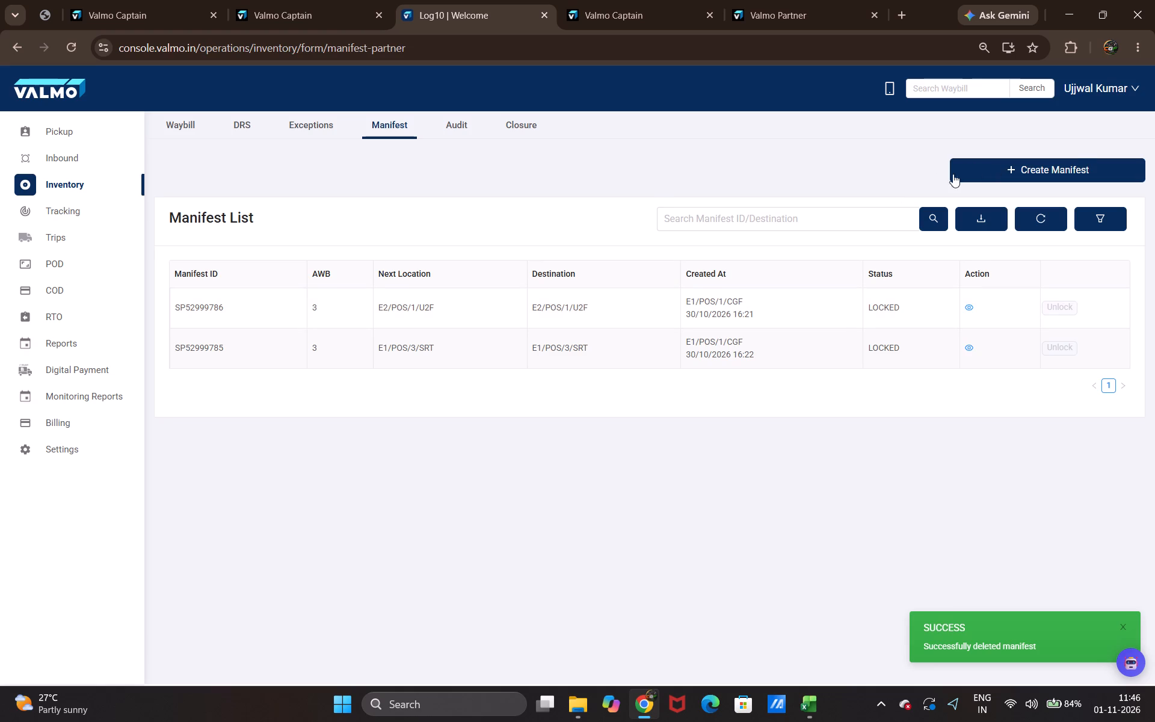
pyautogui.click(316, 241)
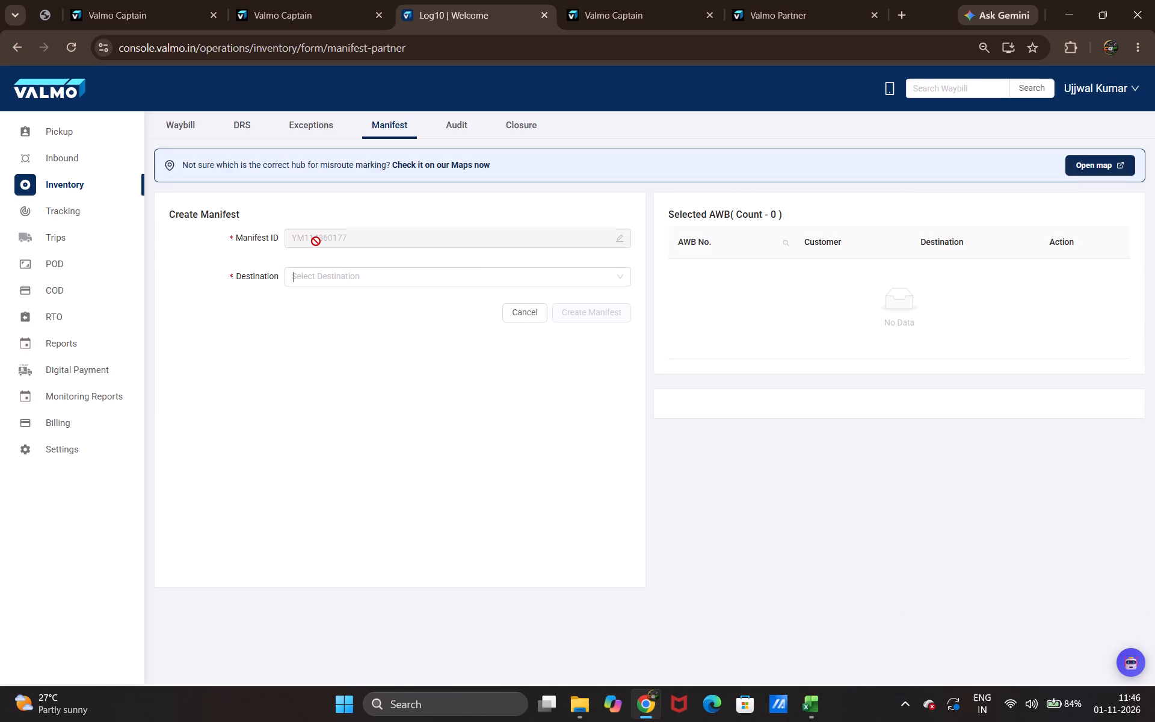
pyautogui.press('u')
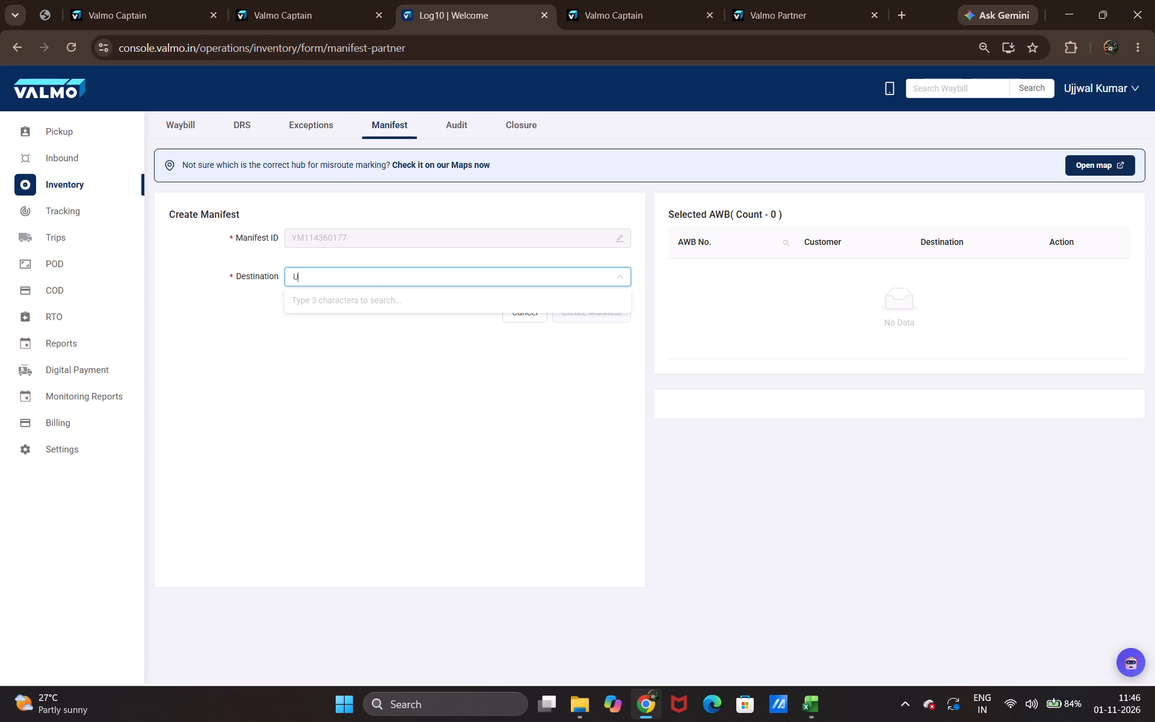
pyautogui.write('2F')
pyautogui.click(334, 289)
pyautogui.click(337, 297)
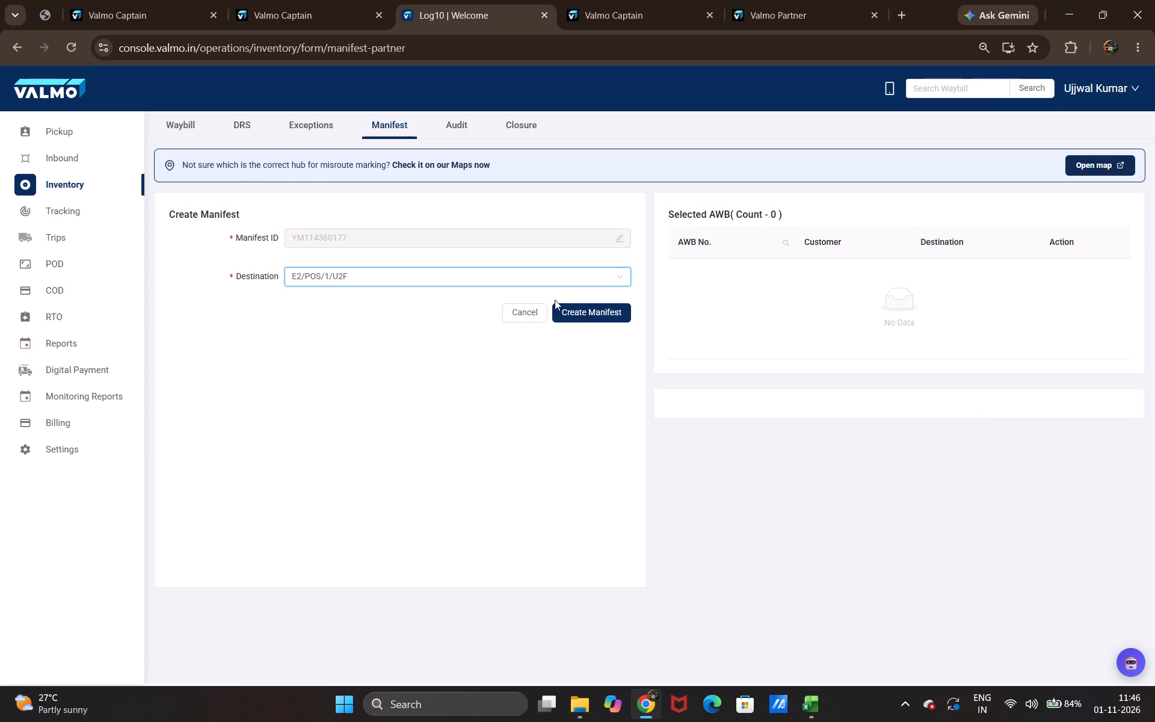
pyautogui.click(584, 309)
pyautogui.click(729, 456)
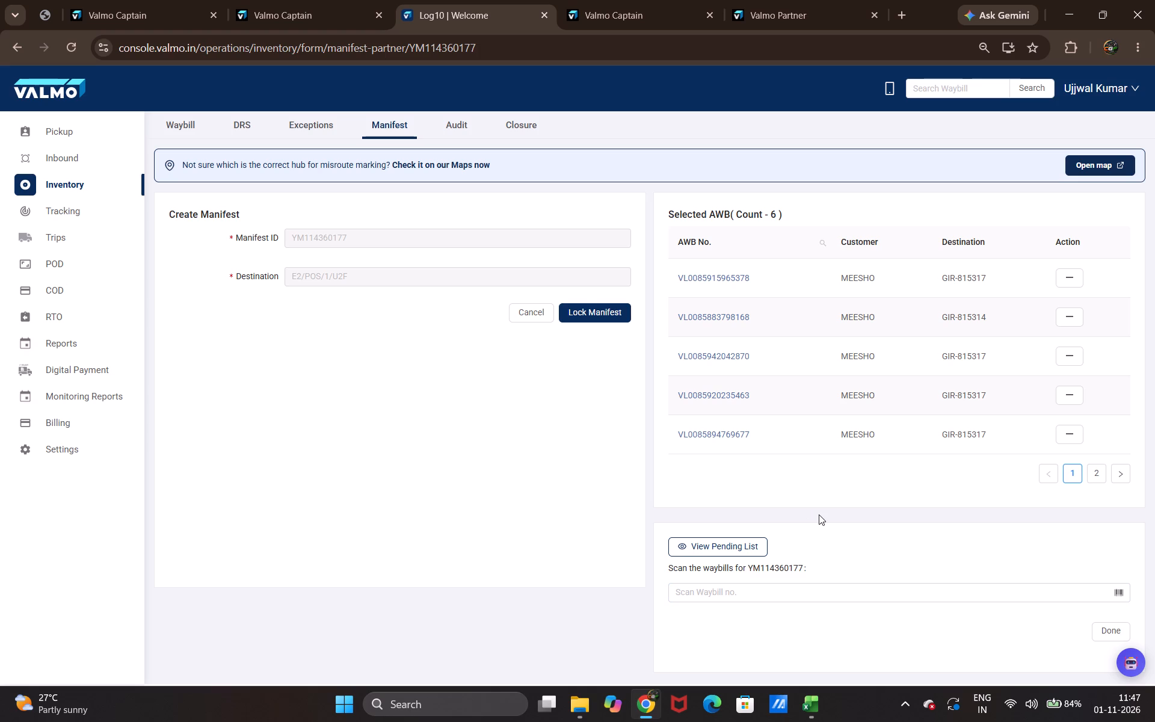
pyautogui.click(579, 313)
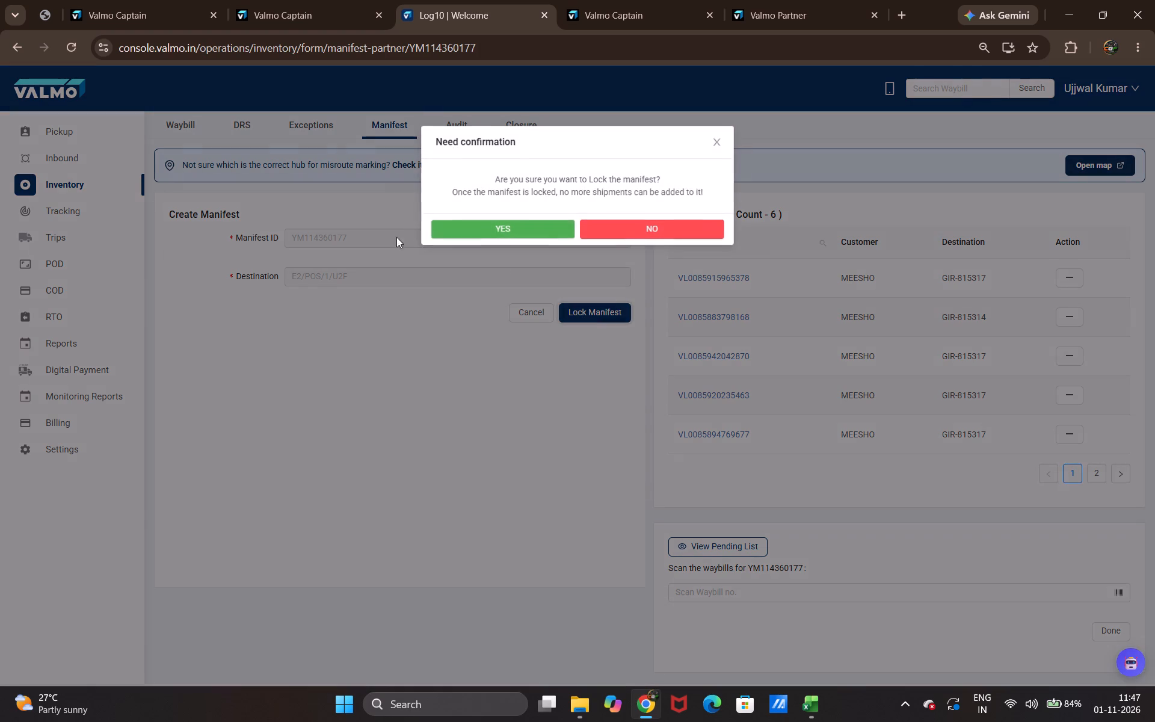
pyautogui.click(508, 233)
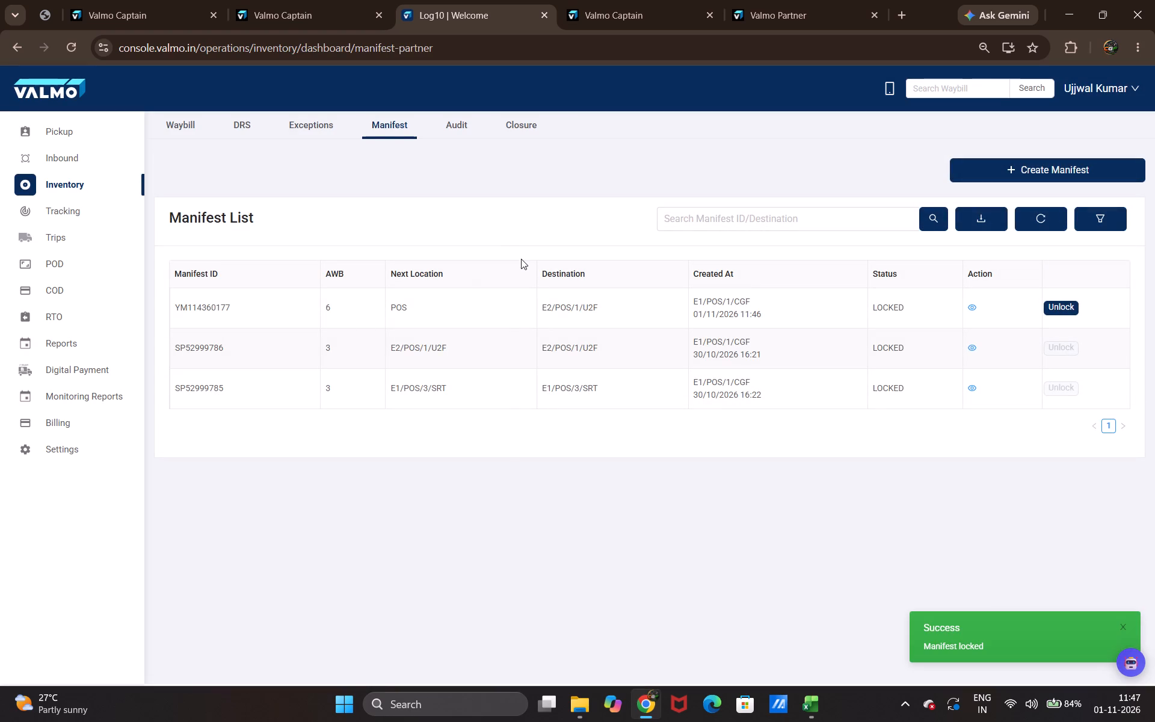
# Close the Log10 operations browser tab.
pyautogui.click(58, 134)
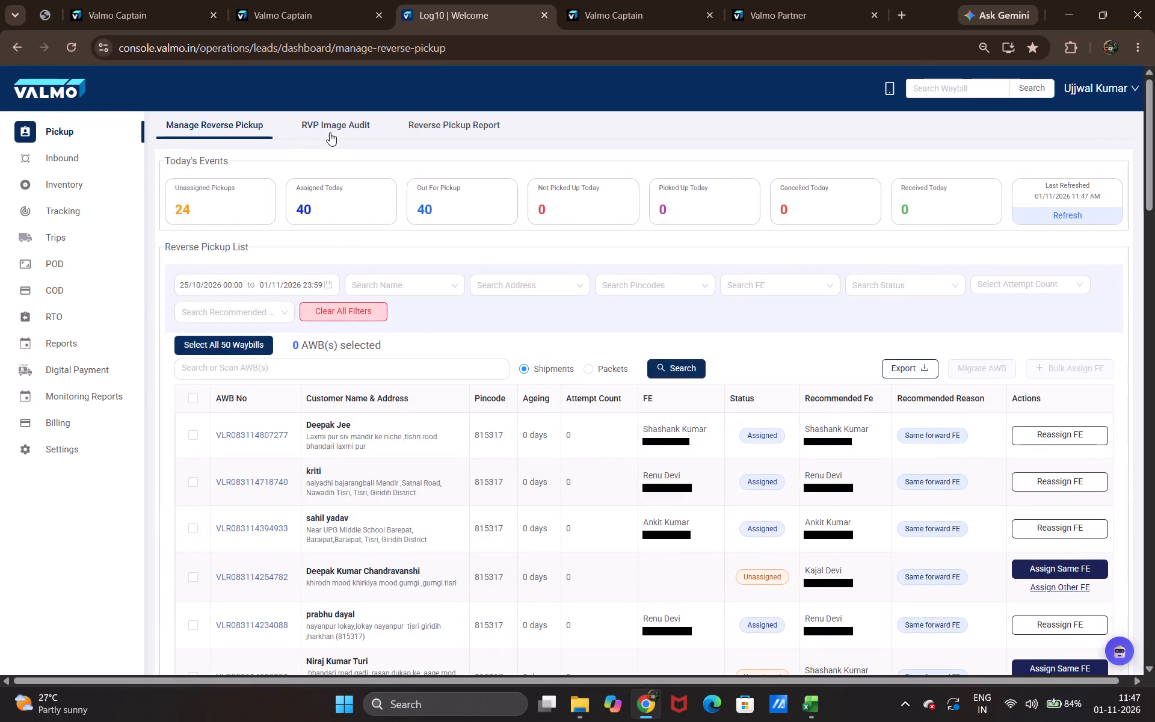
pyautogui.click(298, 0)
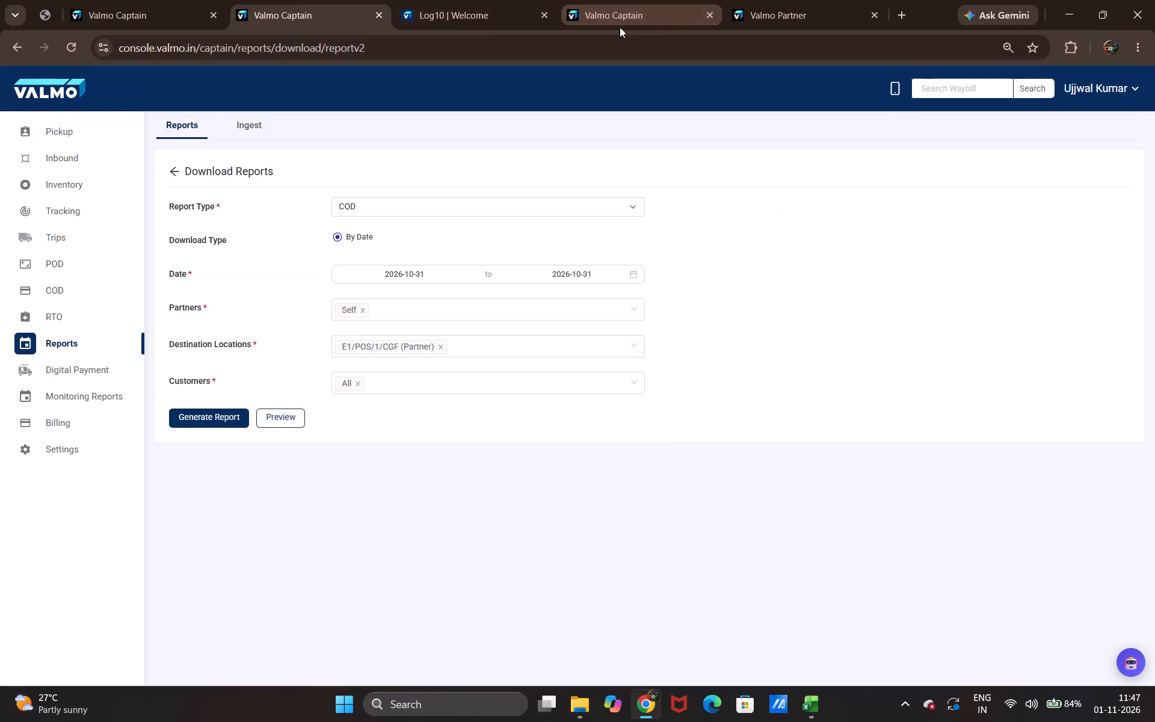
pyautogui.click(549, 13)
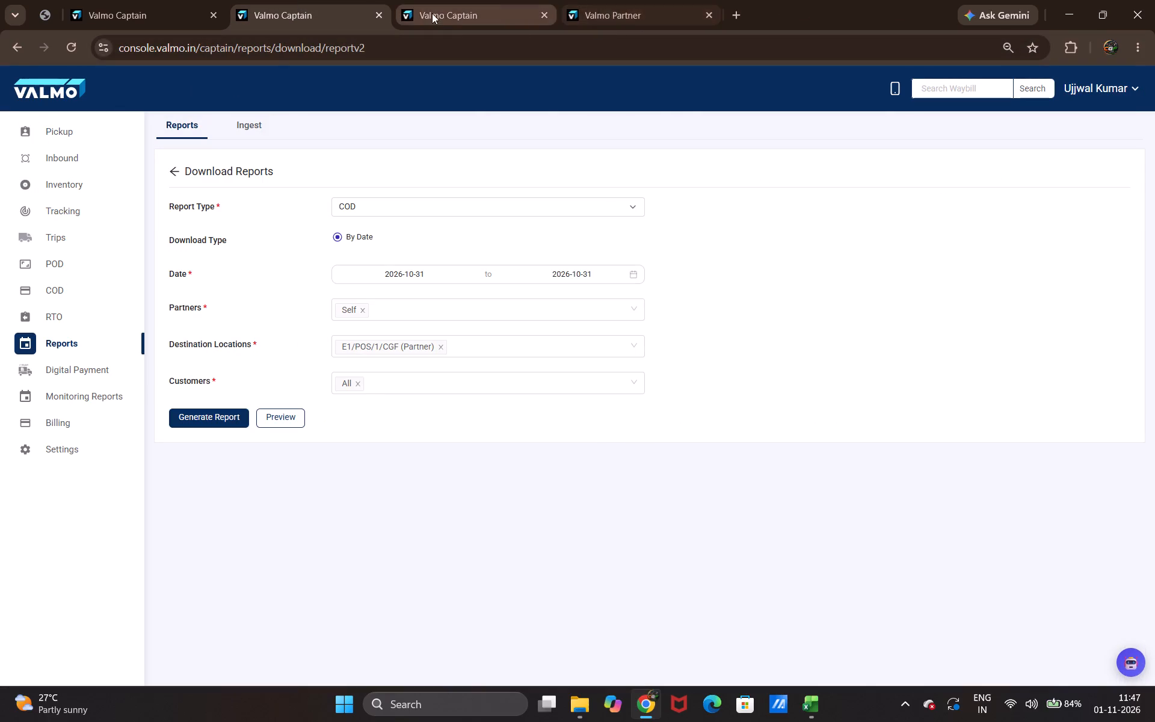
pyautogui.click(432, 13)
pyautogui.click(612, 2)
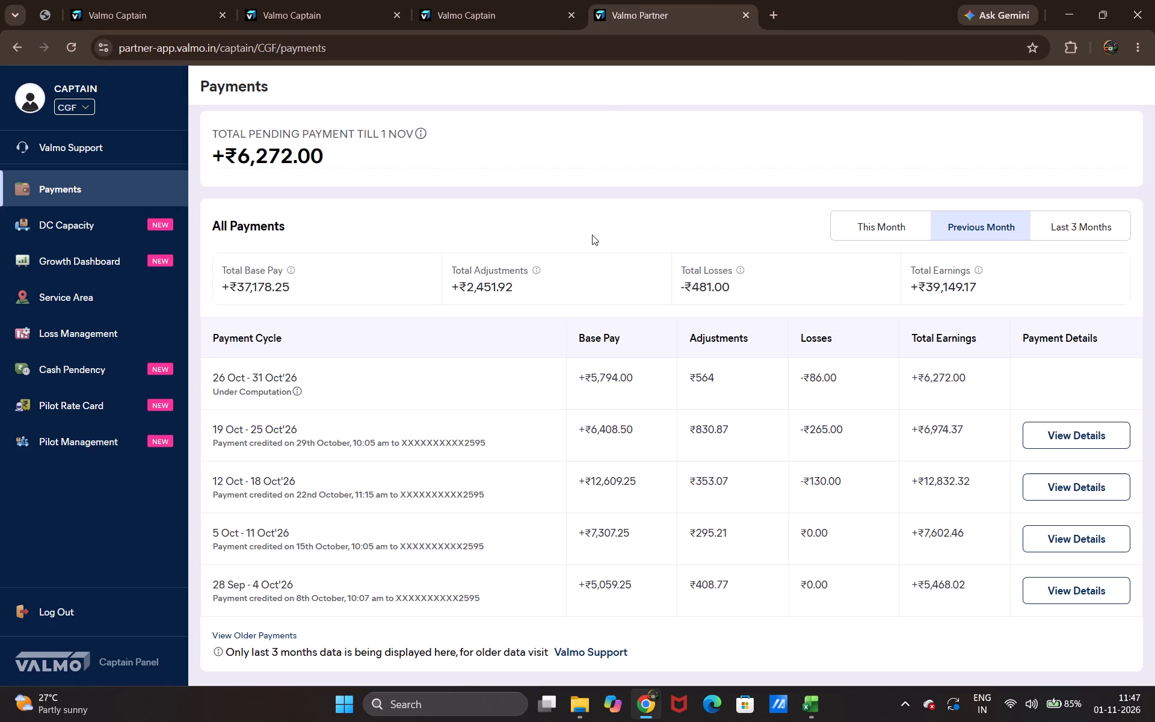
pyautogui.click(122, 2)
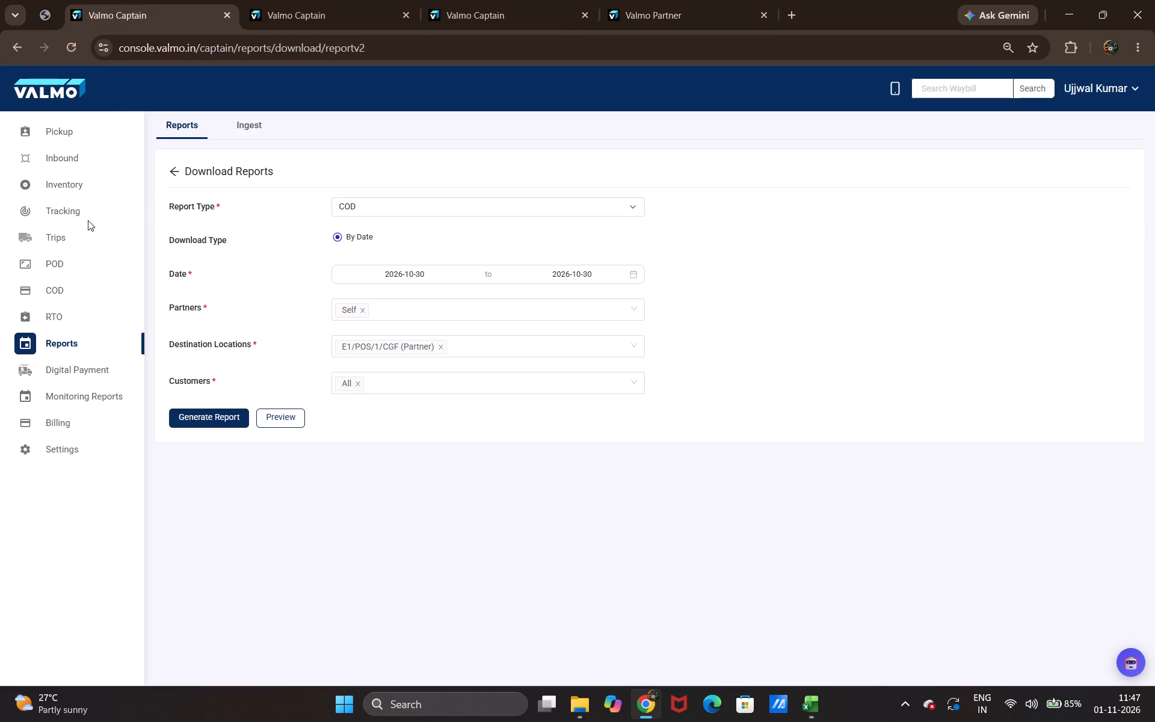
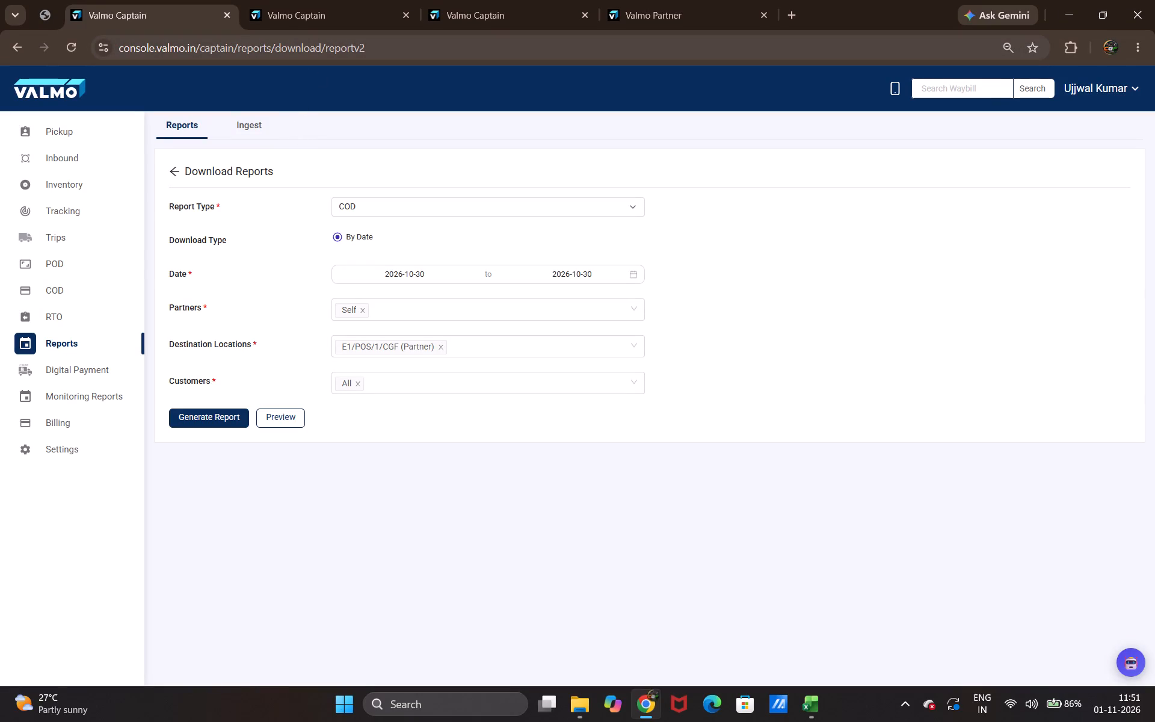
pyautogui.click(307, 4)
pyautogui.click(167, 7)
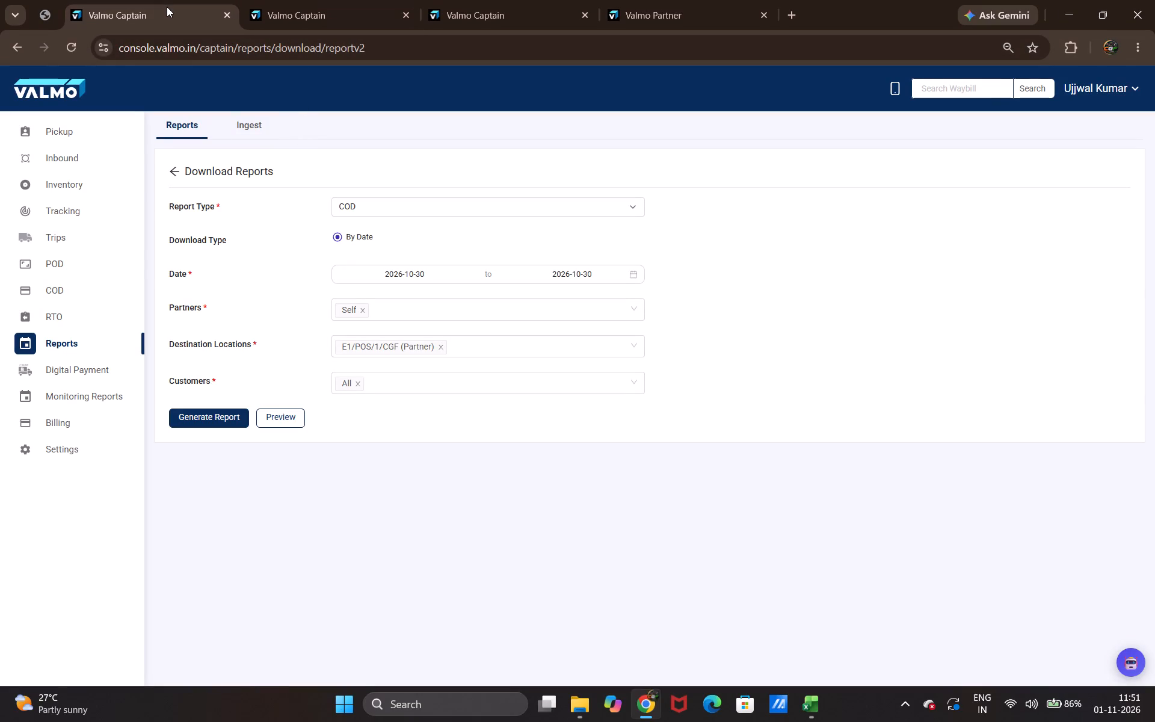
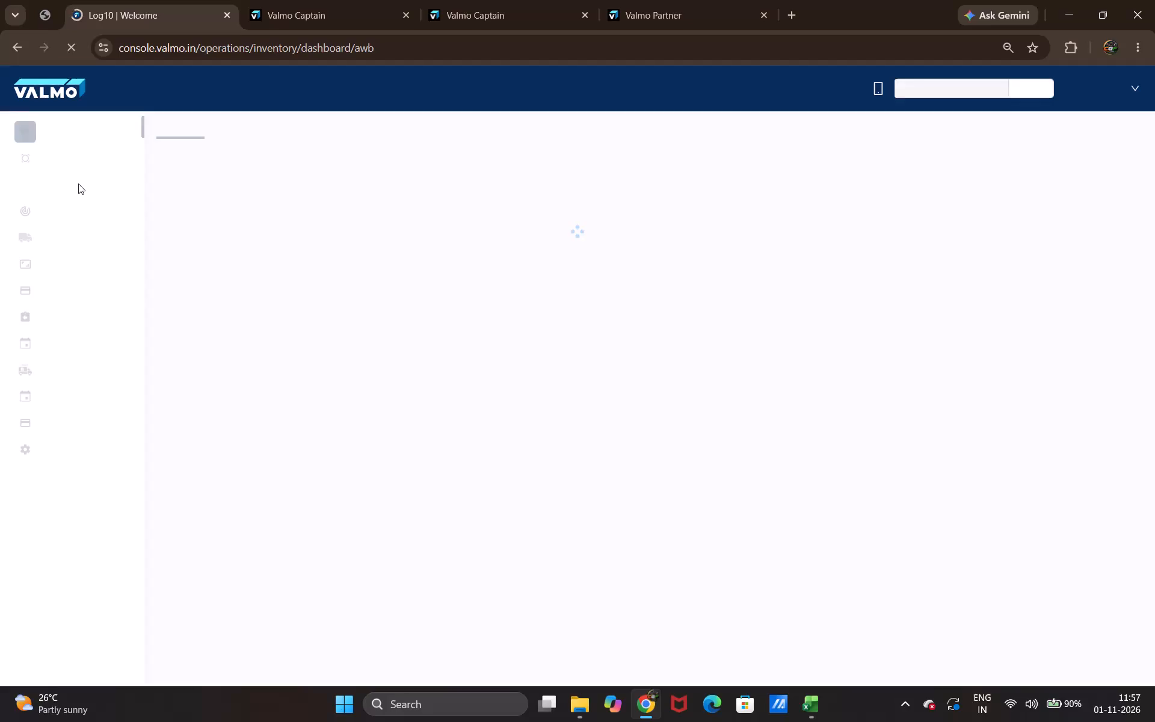
# Create a new DRS with Prince selected as its employee.
pyautogui.click(239, 122)
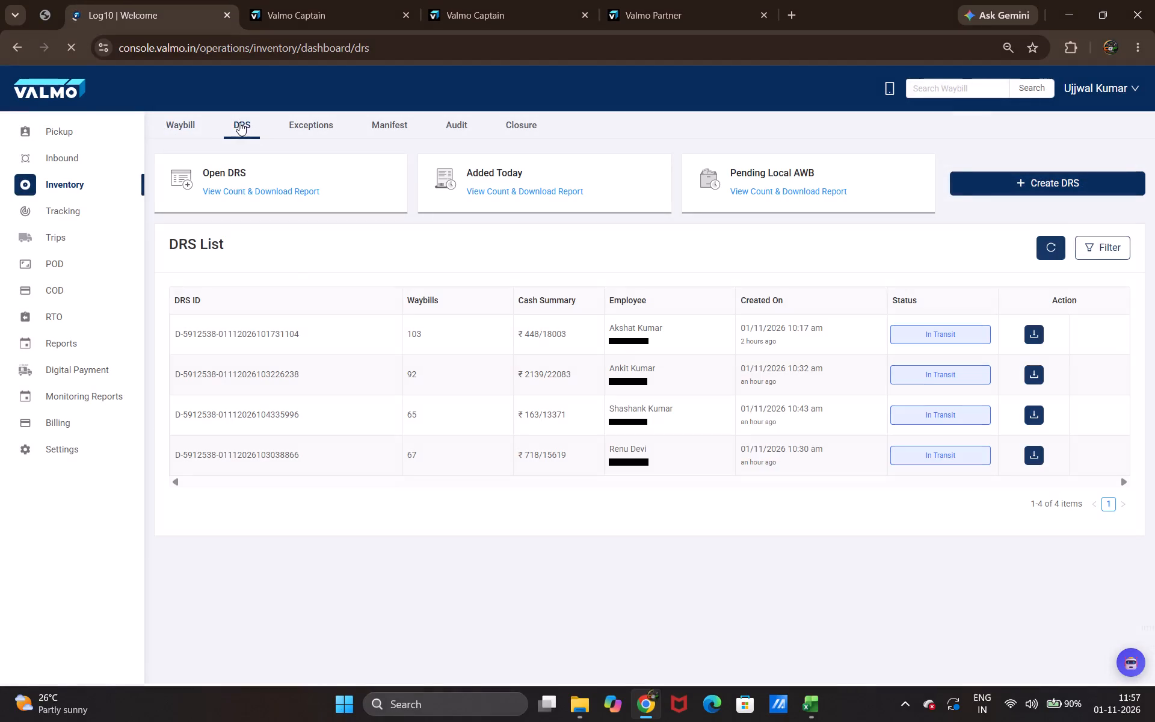
pyautogui.click(977, 181)
pyautogui.click(385, 229)
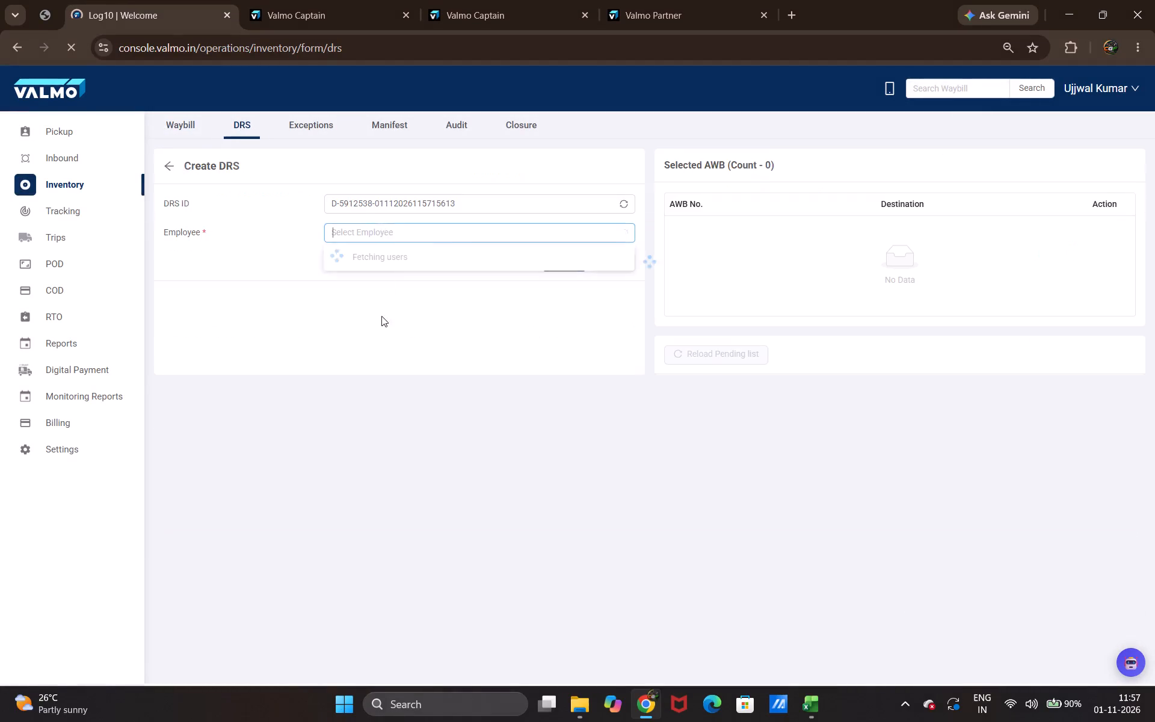
pyautogui.click(371, 274)
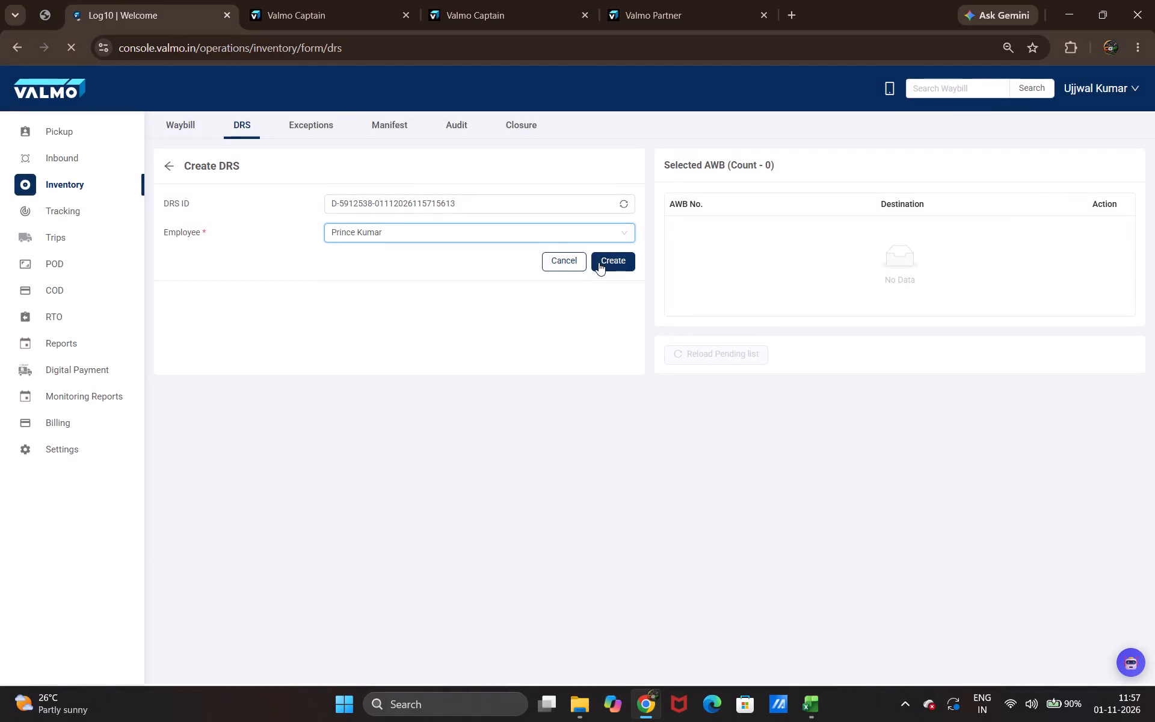
pyautogui.click(600, 260)
# Scan the waybills for destination GIR - 815317 into the new DRS and finish adding them.
pyautogui.click(356, 310)
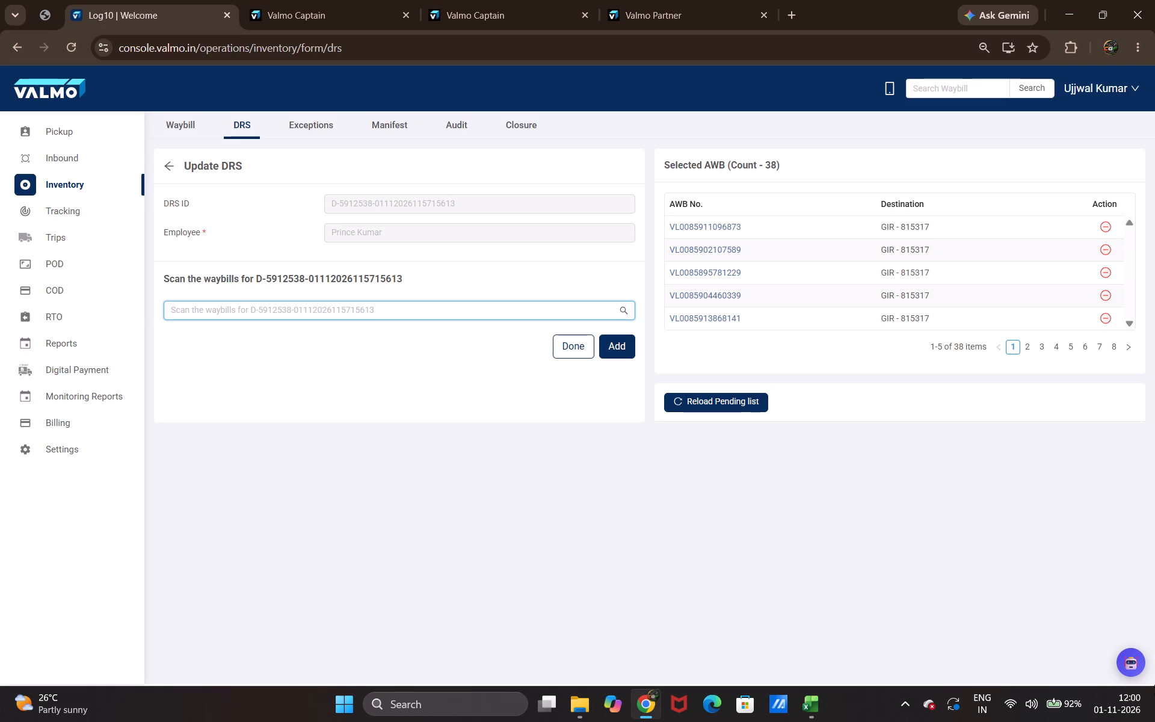
pyautogui.click(587, 346)
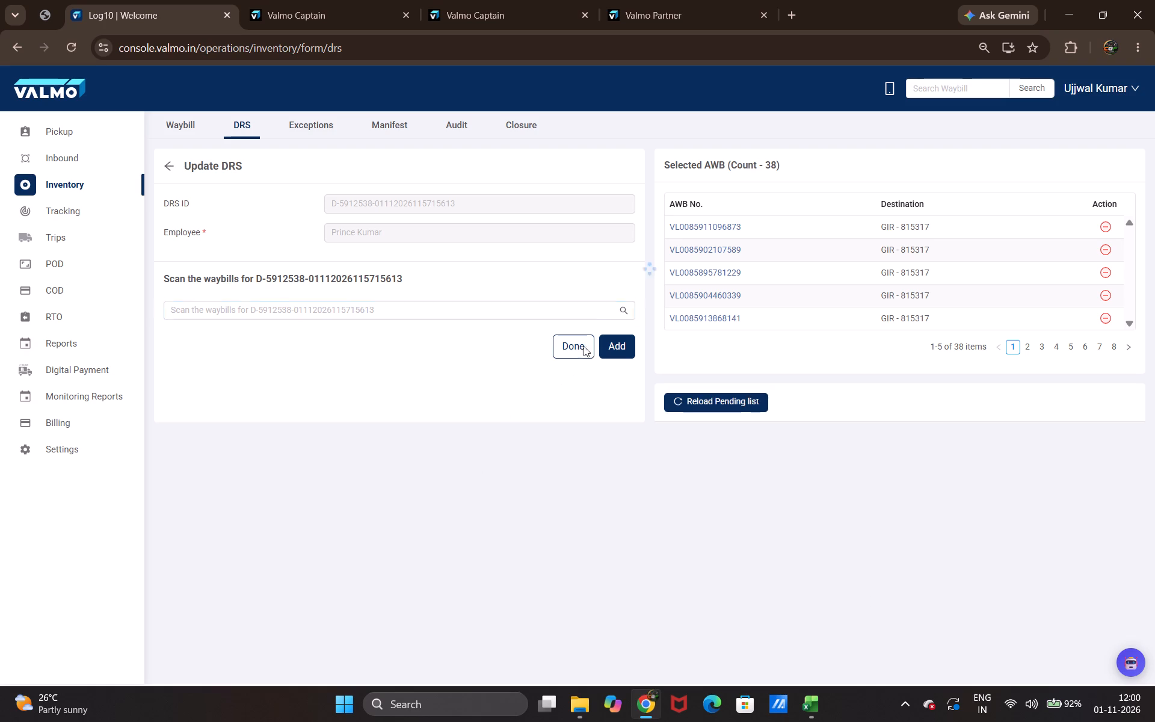
# Assign all four unassigned reverse shipments to the DRS employee, Prince.
pyautogui.click(571, 408)
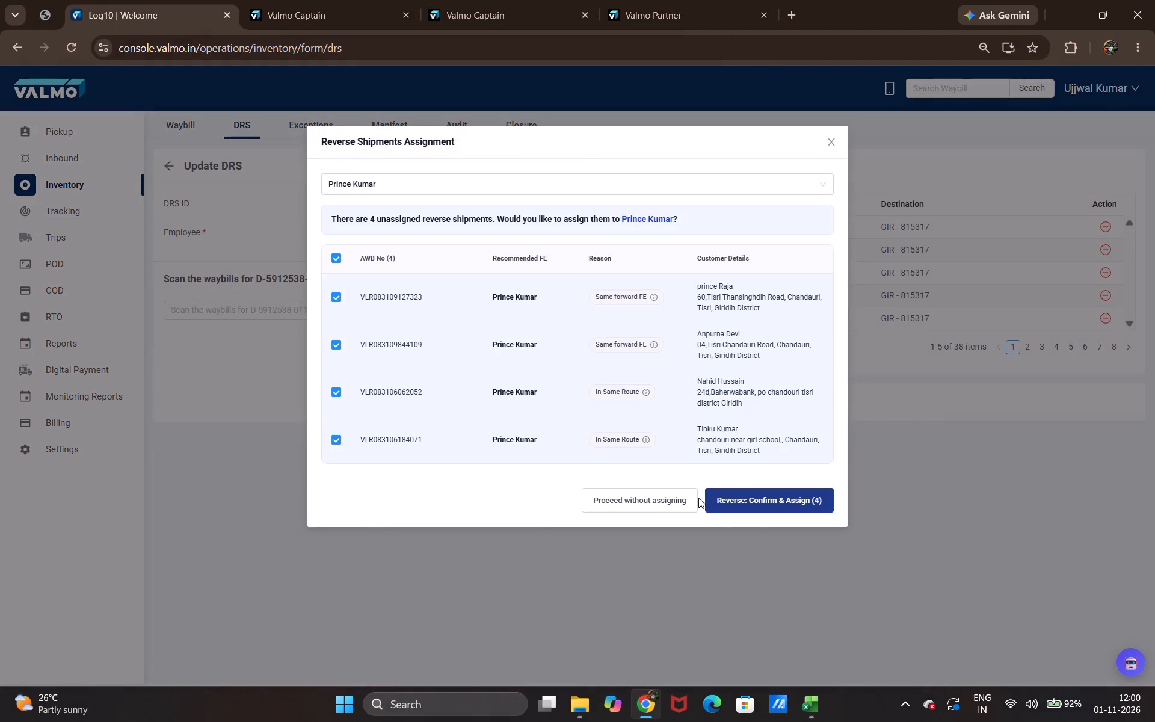
pyautogui.click(750, 499)
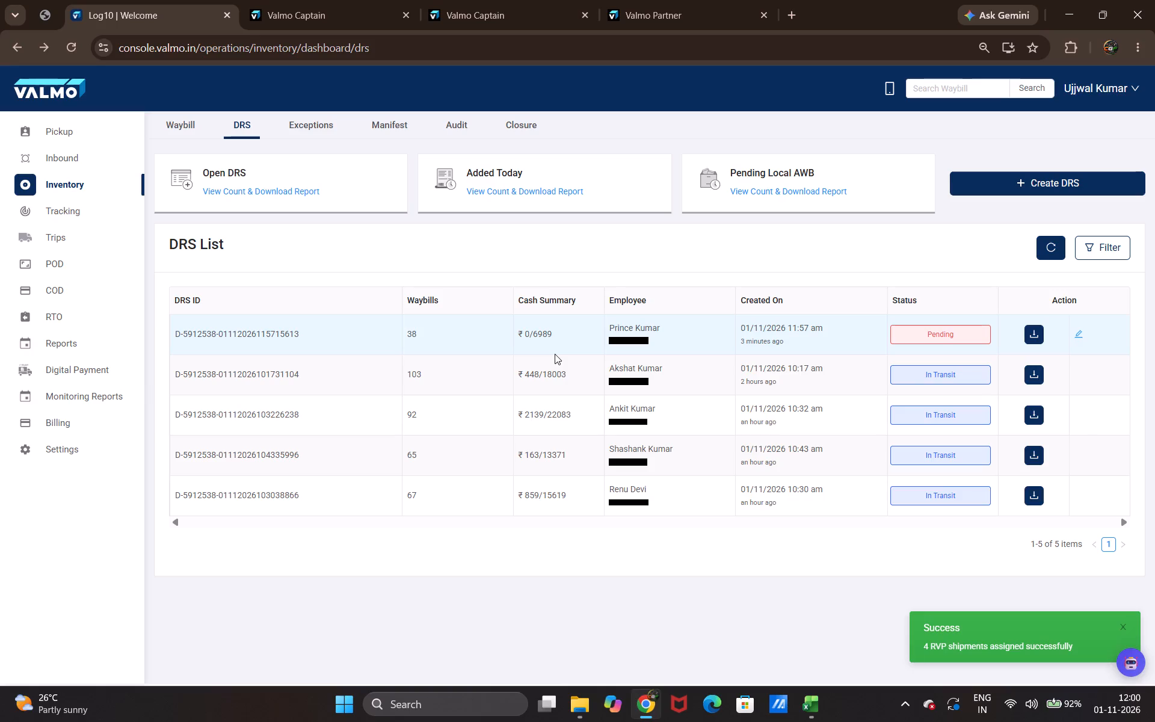
pyautogui.scroll(1, 589, 422)
pyautogui.click(307, 118)
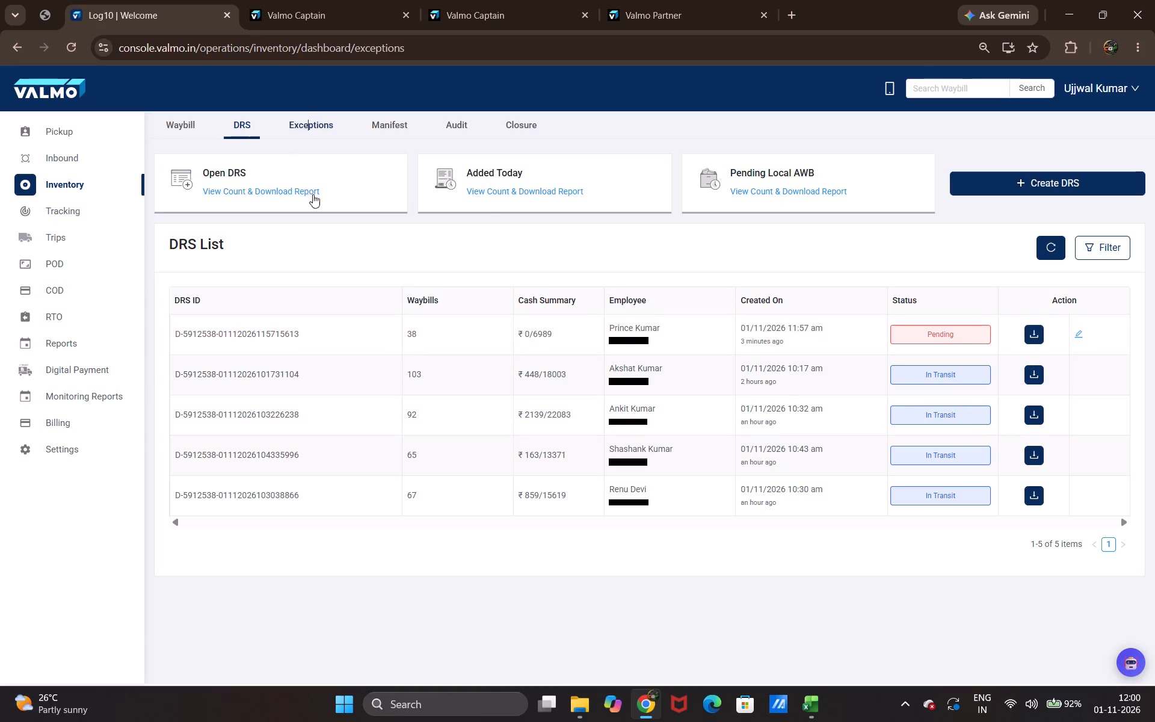
pyautogui.click(257, 259)
pyautogui.click(254, 300)
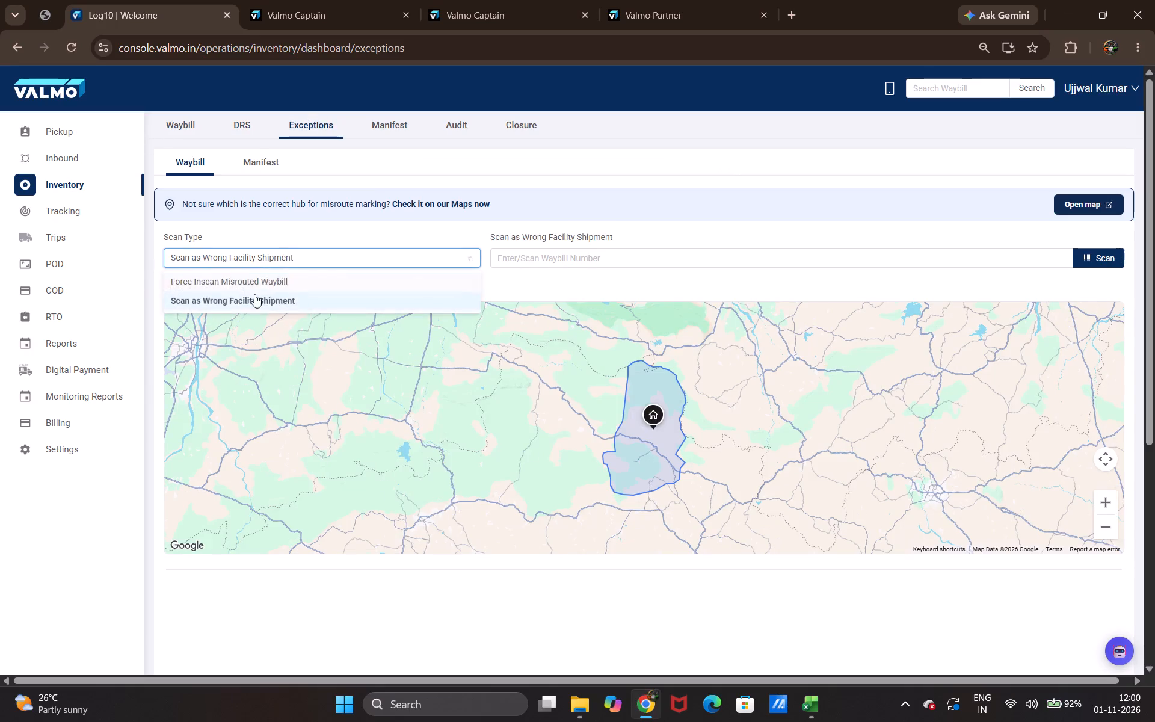
pyautogui.click(544, 255)
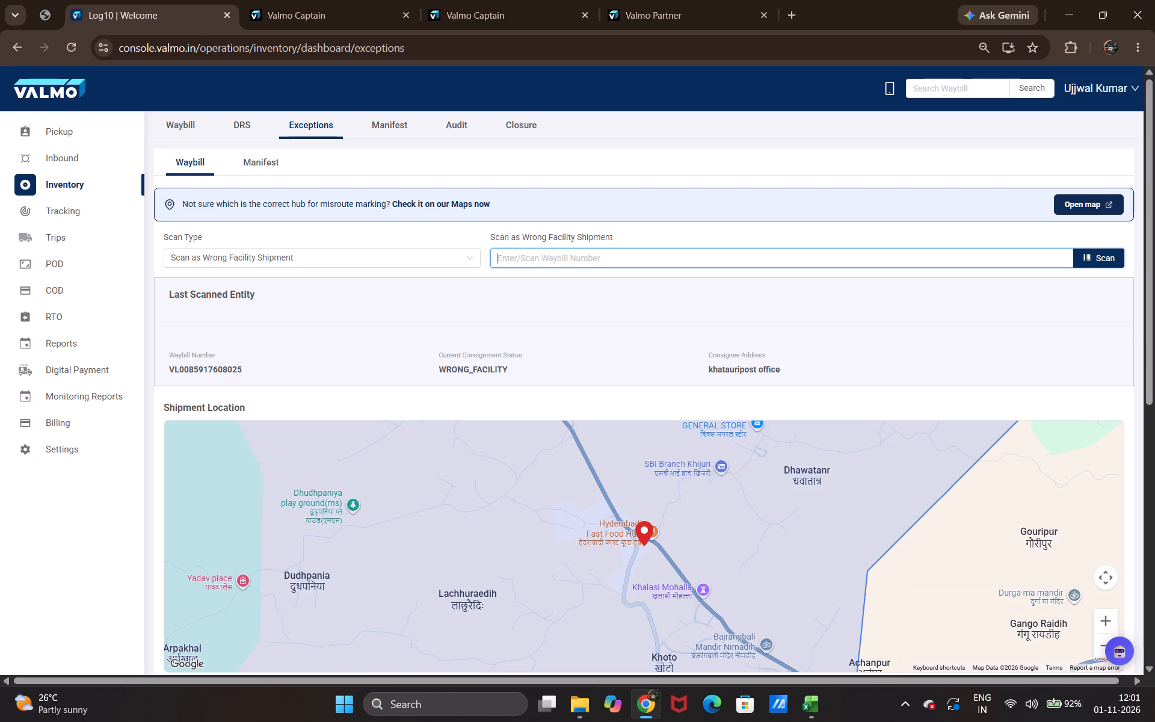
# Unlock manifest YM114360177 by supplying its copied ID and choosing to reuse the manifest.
pyautogui.click(389, 121)
pyautogui.doubleClick(215, 310)
pyautogui.rightClick(214, 310)
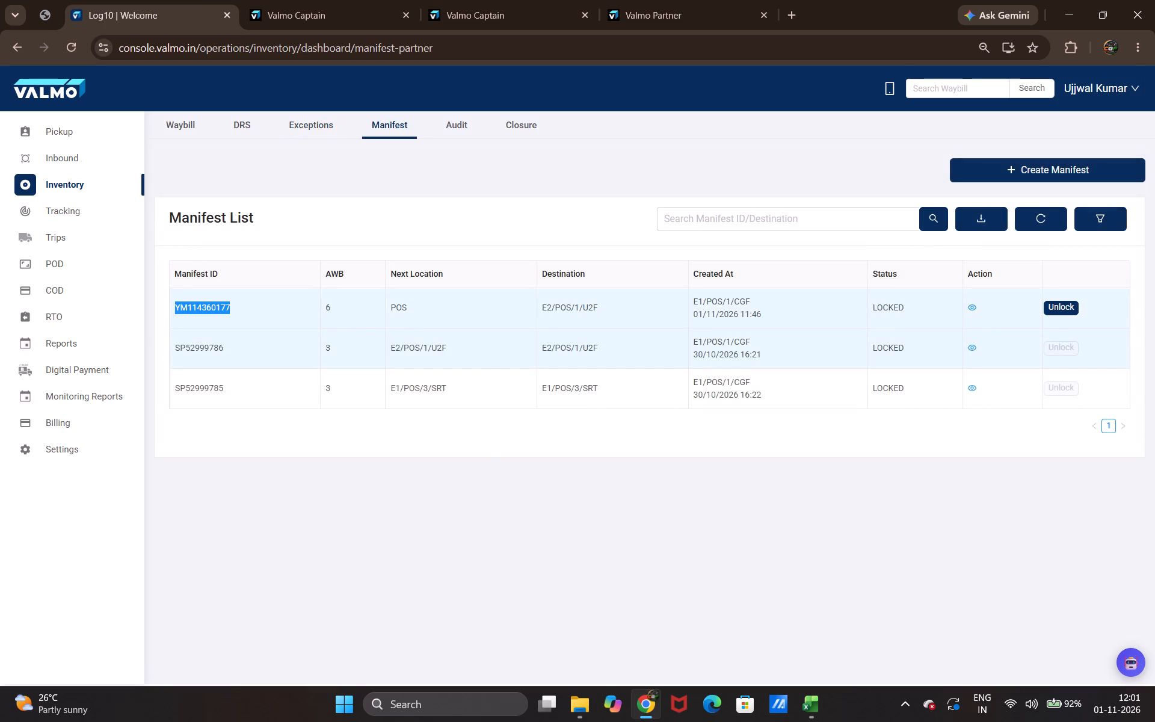
pyautogui.click(287, 329)
pyautogui.click(1068, 302)
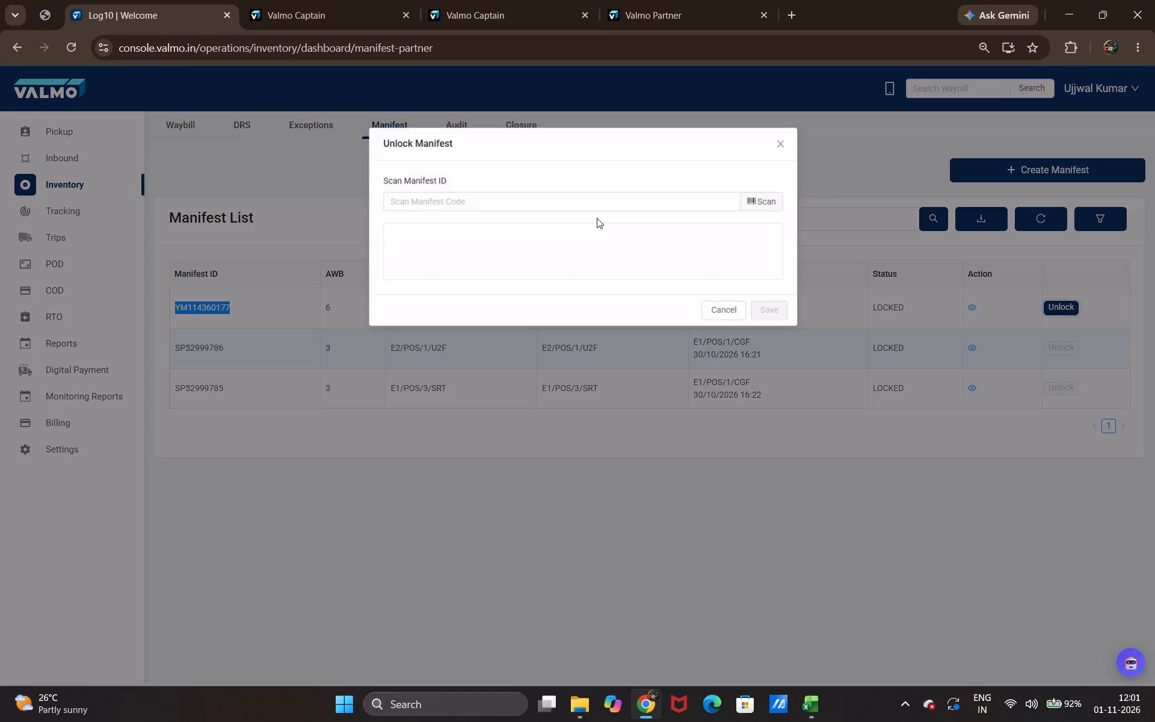
pyautogui.rightClick(635, 199)
pyautogui.click(667, 384)
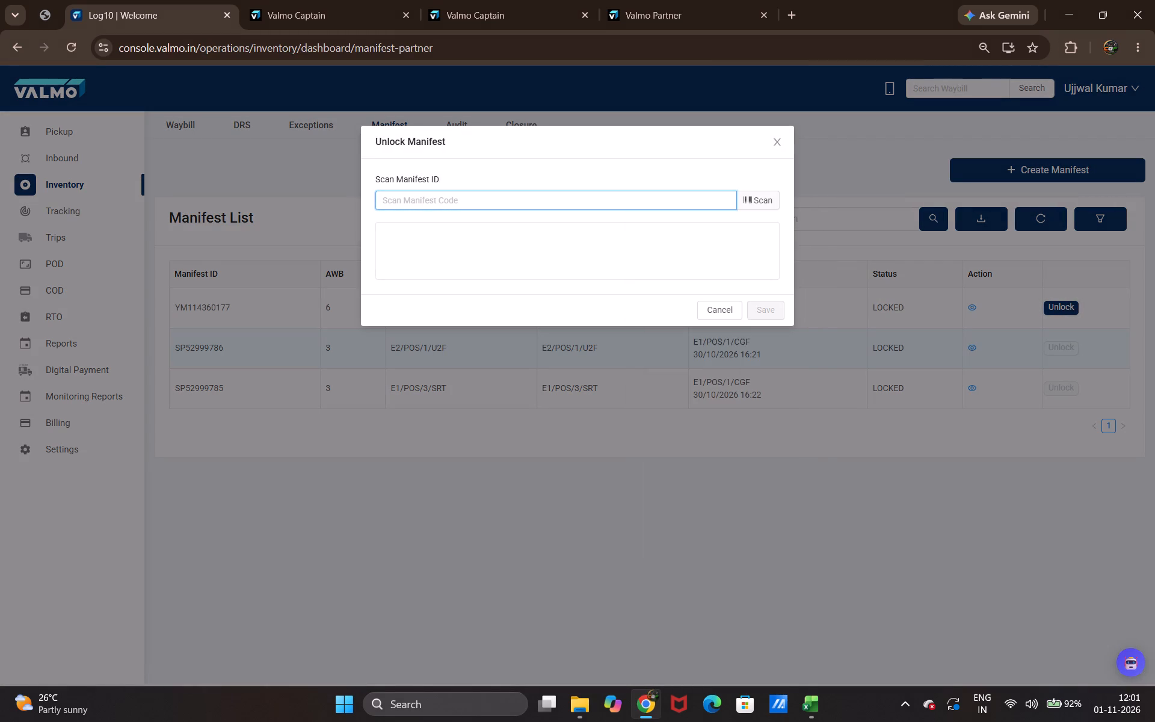
pyautogui.click(754, 199)
pyautogui.click(491, 251)
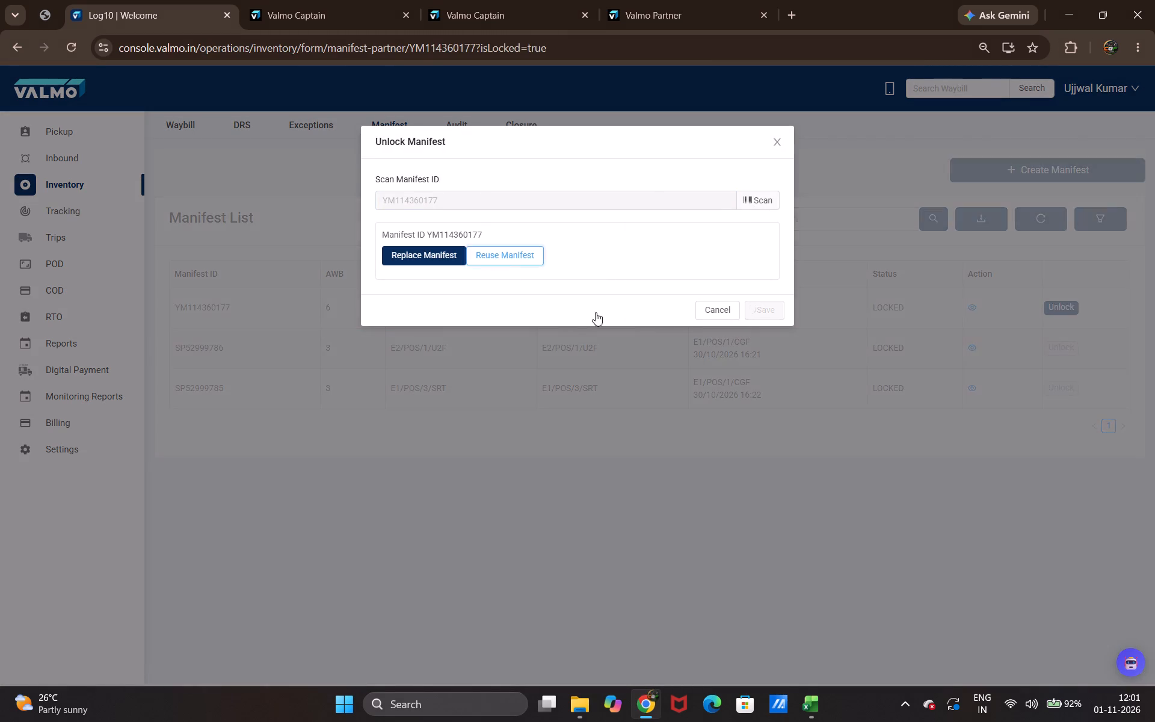
pyautogui.click(818, 581)
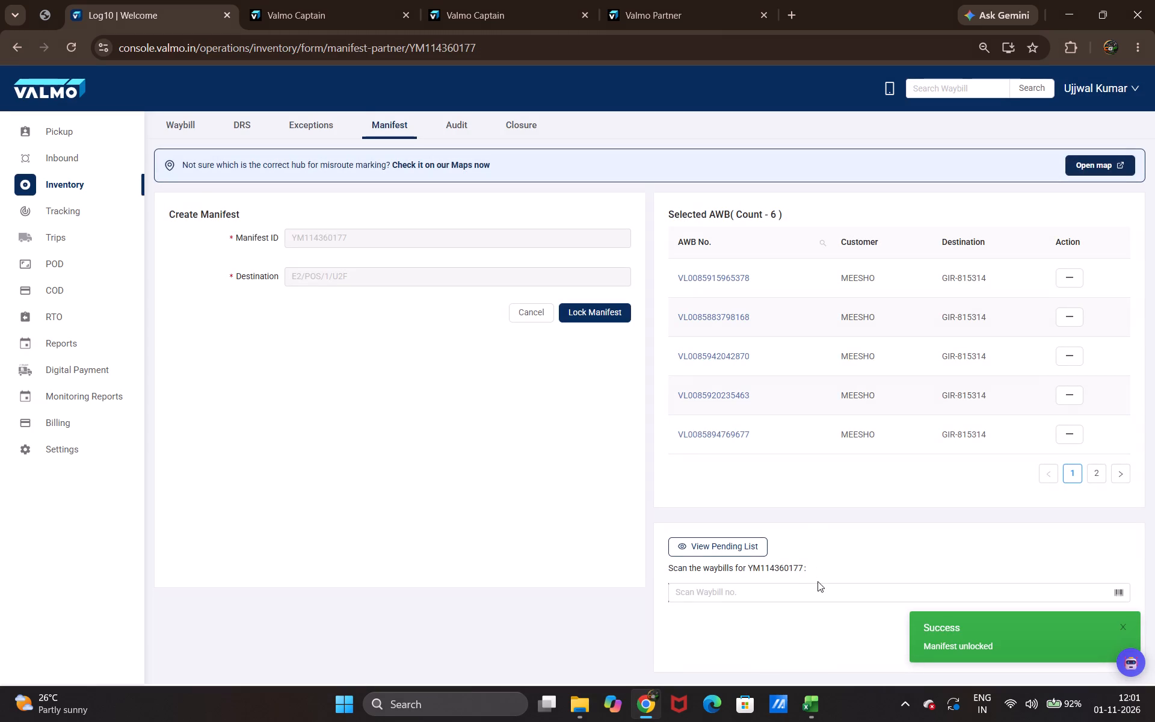
pyautogui.click(812, 596)
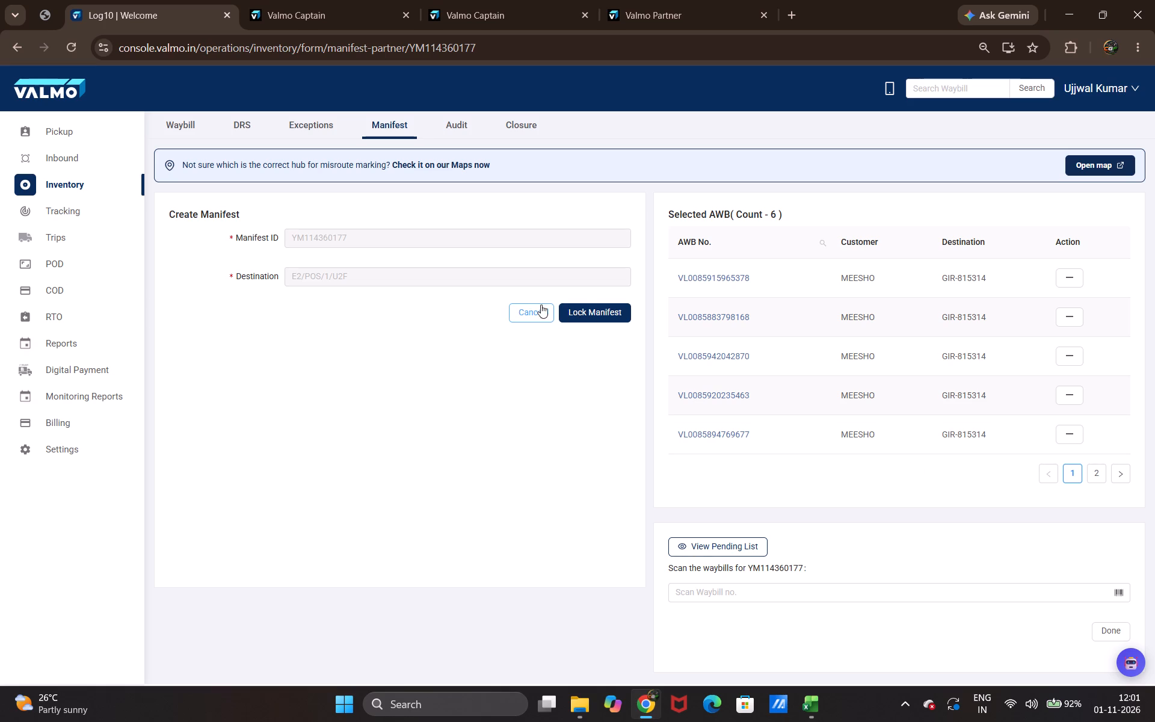
pyautogui.scroll(-3, 745, 330)
pyautogui.scroll(3, 745, 330)
pyautogui.click(1097, 478)
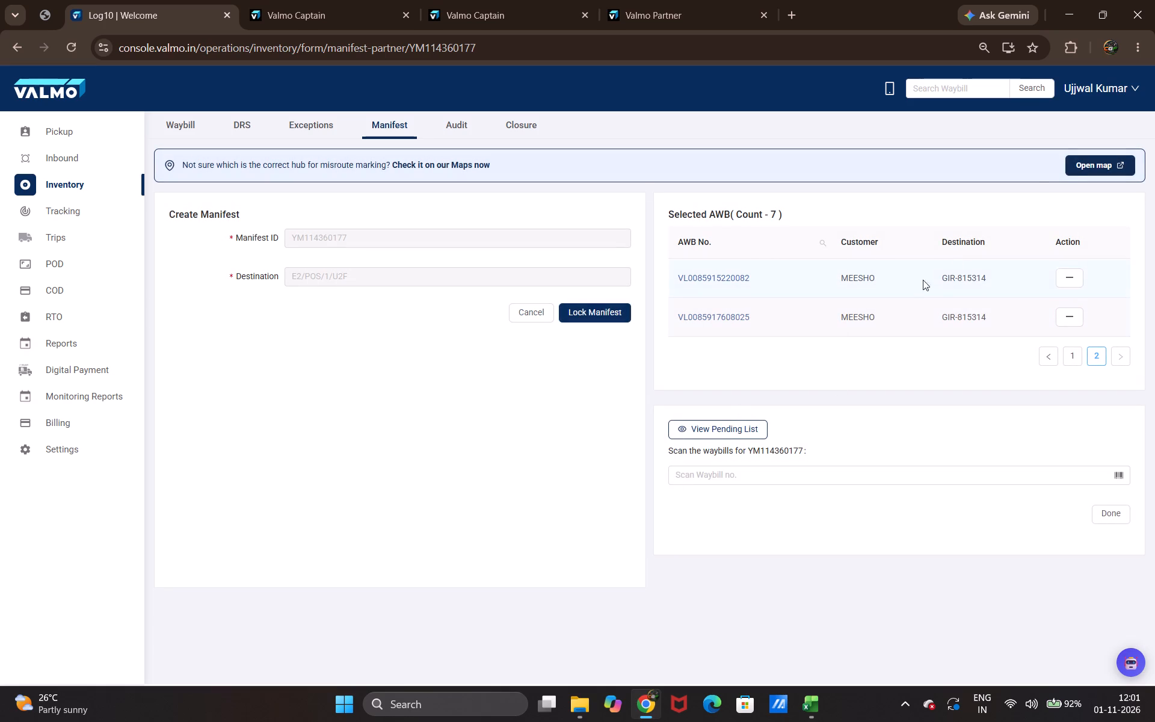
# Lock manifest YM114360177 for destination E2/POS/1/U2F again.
pyautogui.click(586, 304)
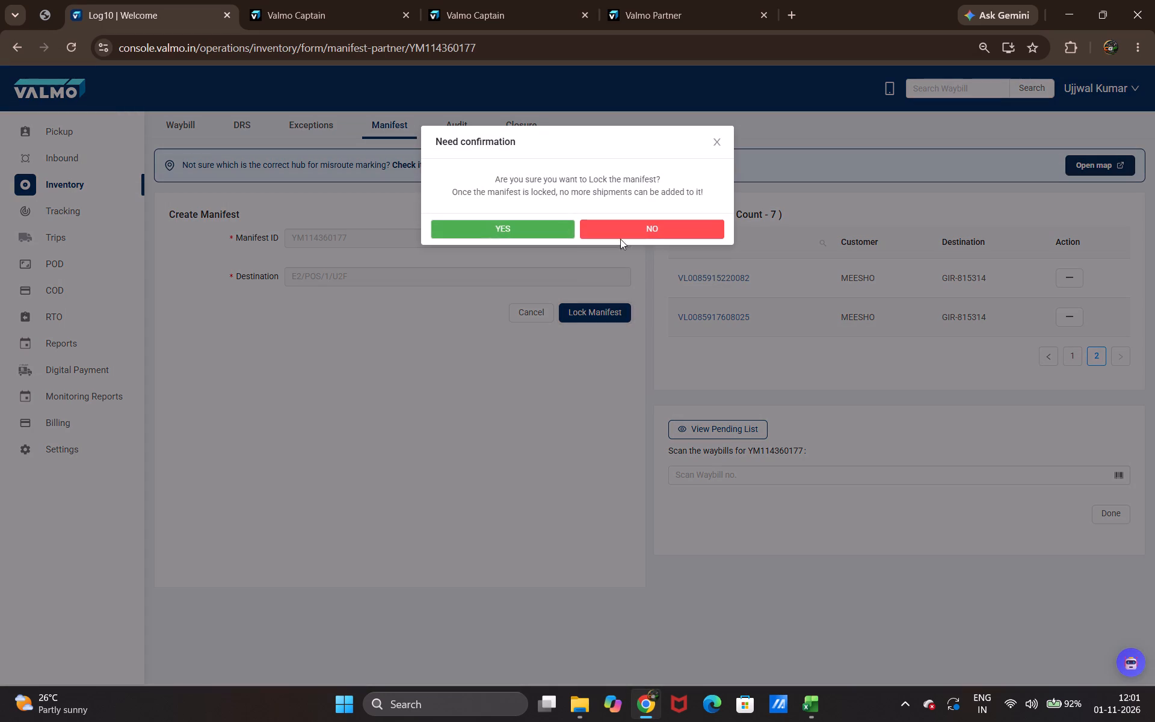
pyautogui.click(512, 226)
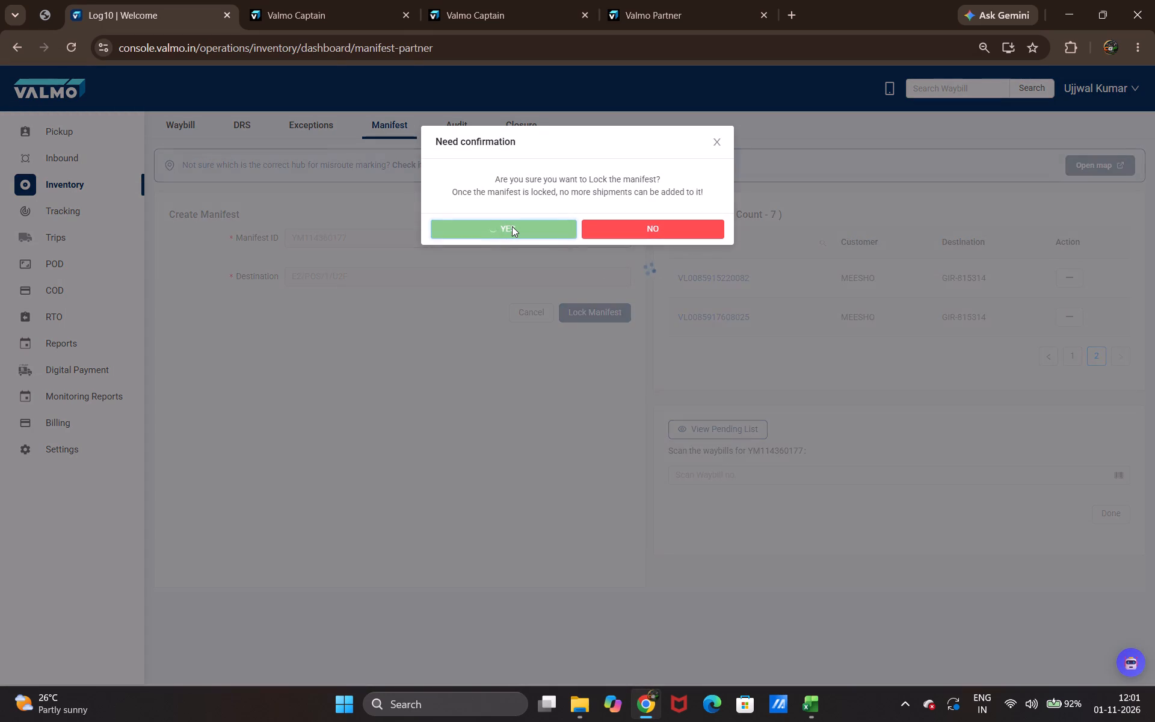
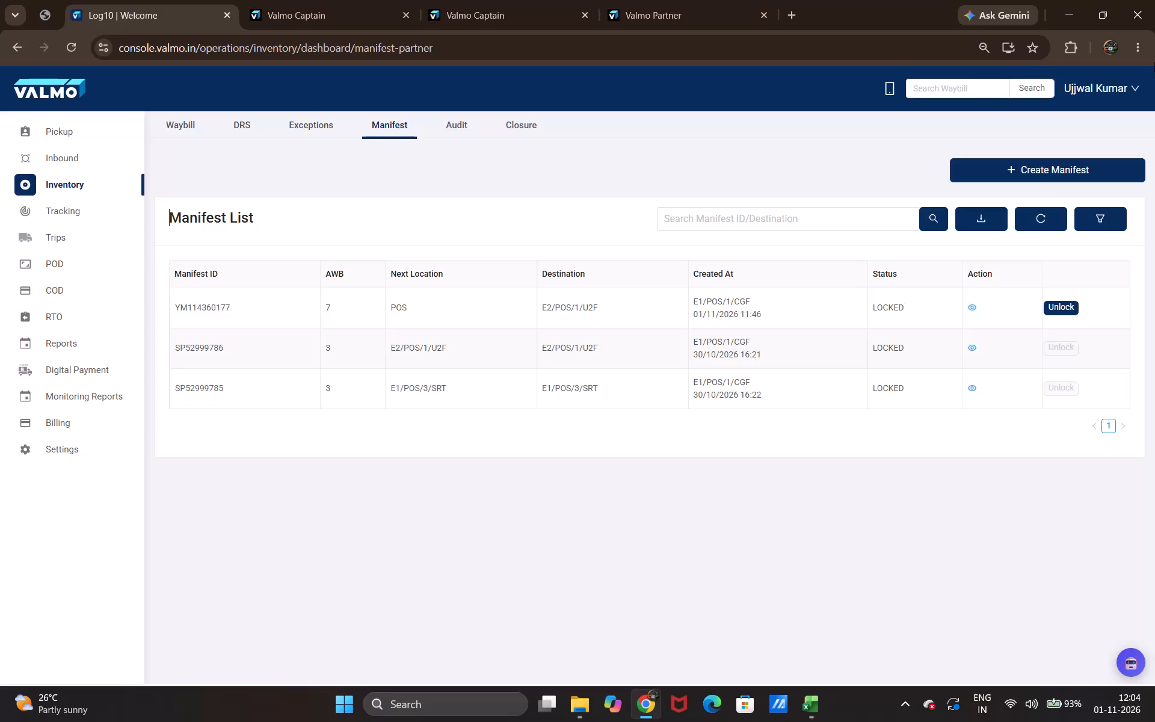
# Load the inventory waybill count and waybill list, and download the full waybill results as an .xlsx file.
pyautogui.click(189, 119)
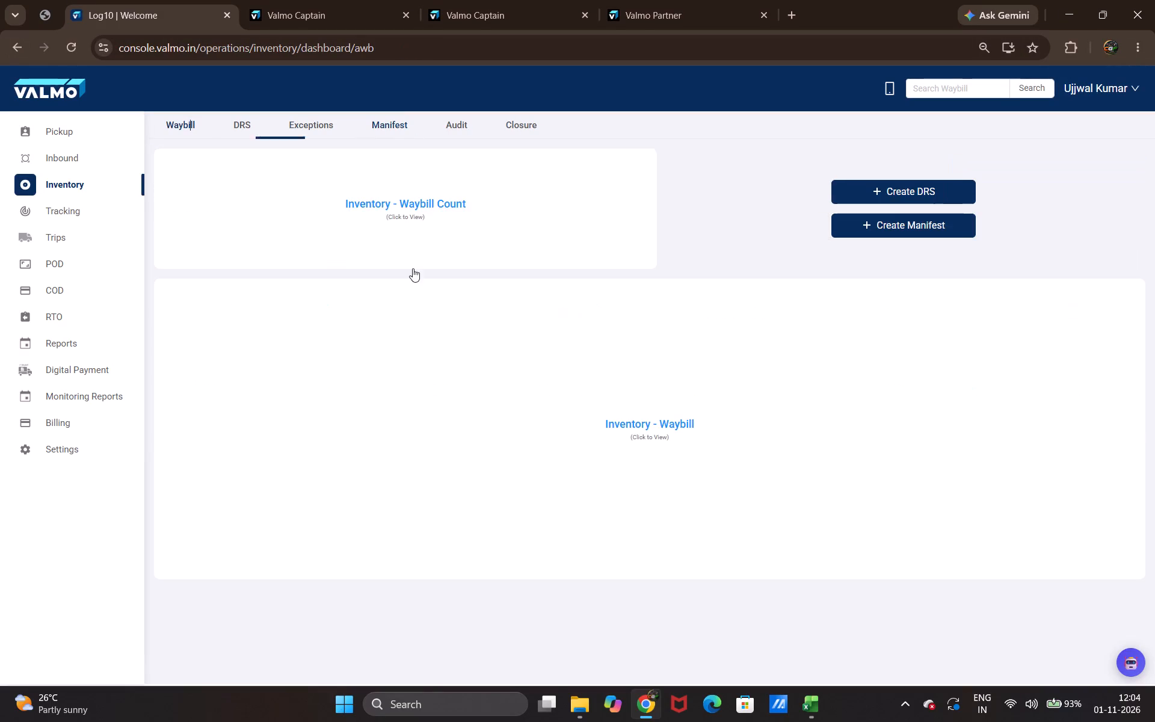
pyautogui.click(413, 268)
pyautogui.moveTo(618, 320); pyautogui.dragTo(622, 331)
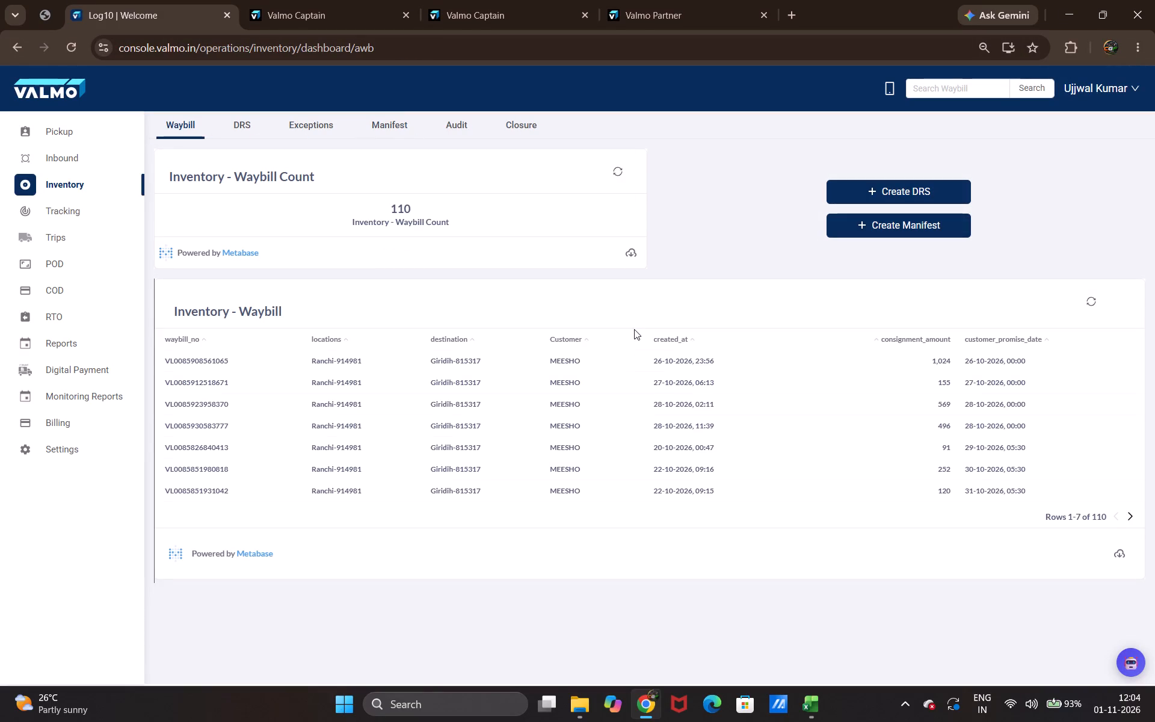
pyautogui.click(1120, 547)
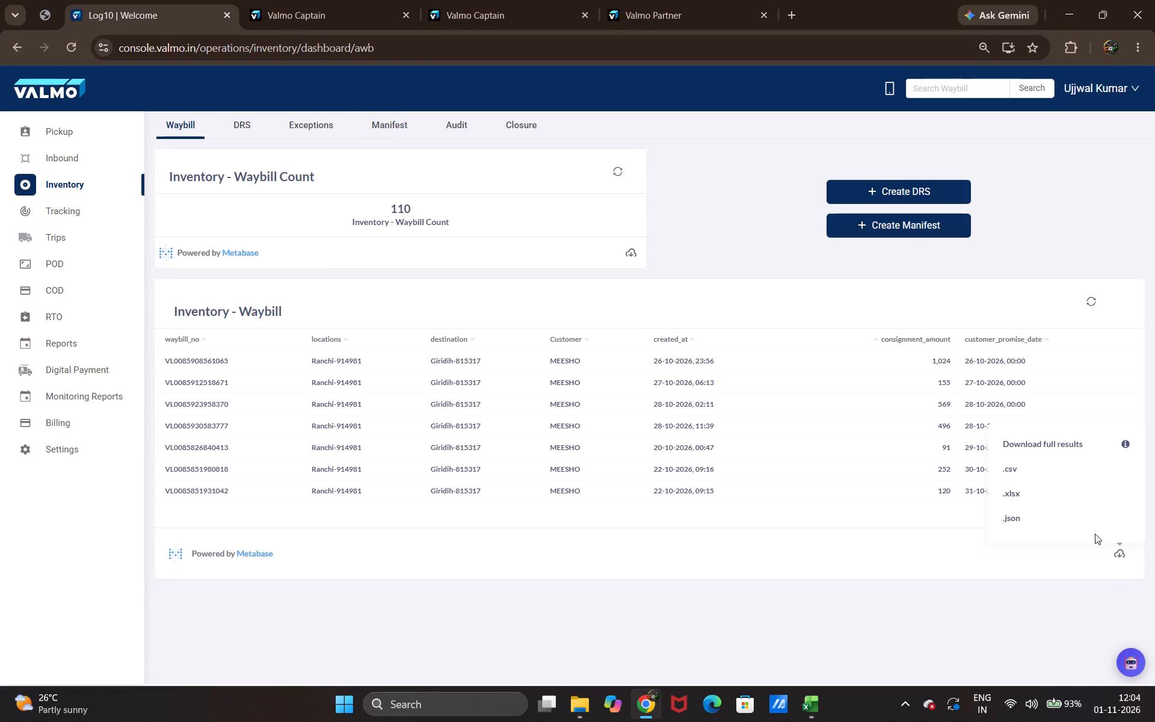
pyautogui.click(1048, 495)
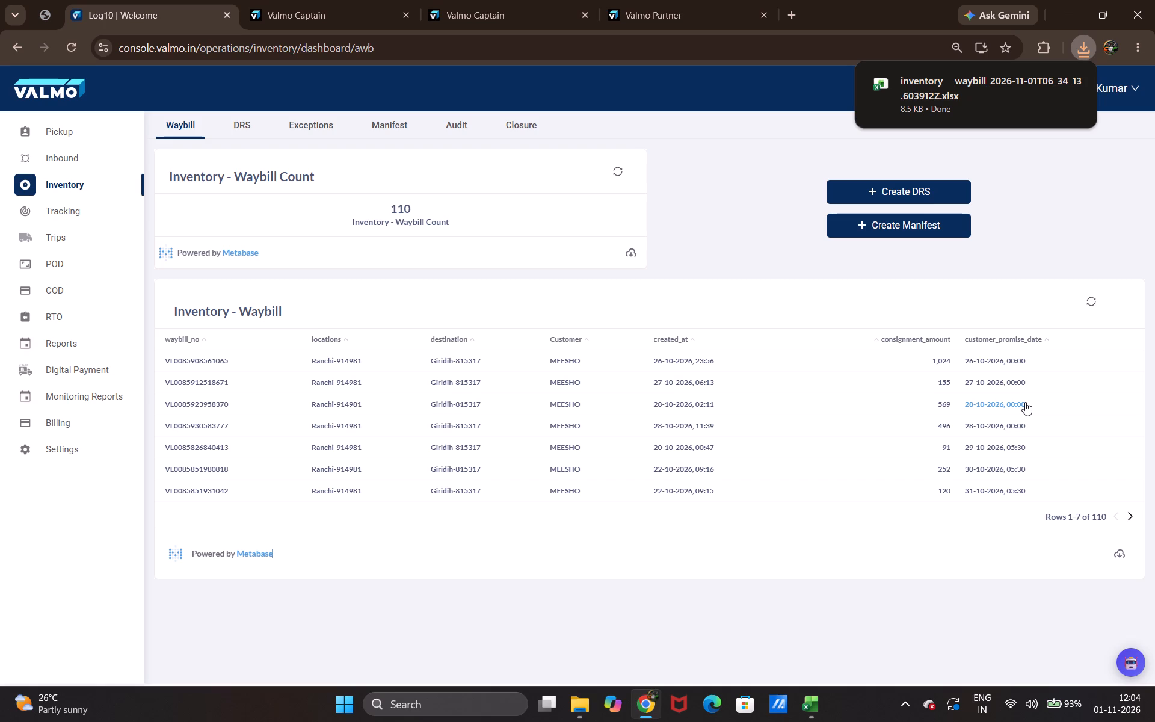
pyautogui.moveTo(1035, 398); pyautogui.dragTo(1146, 378)
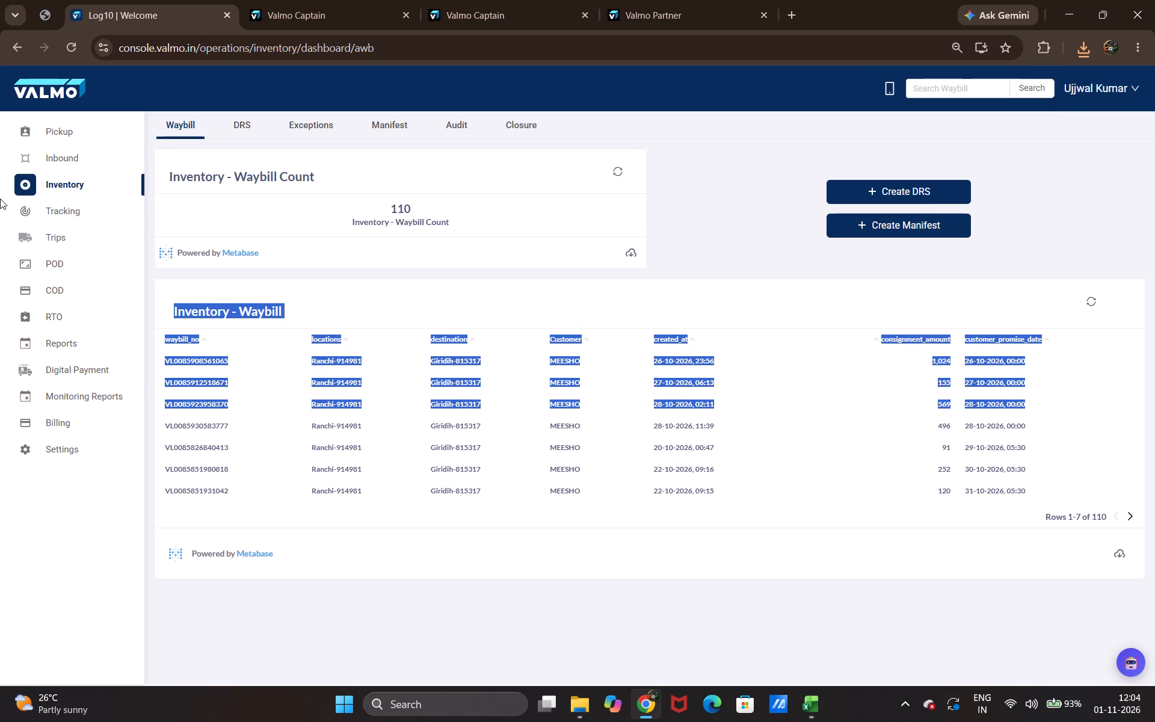
pyautogui.click(58, 223)
pyautogui.click(60, 216)
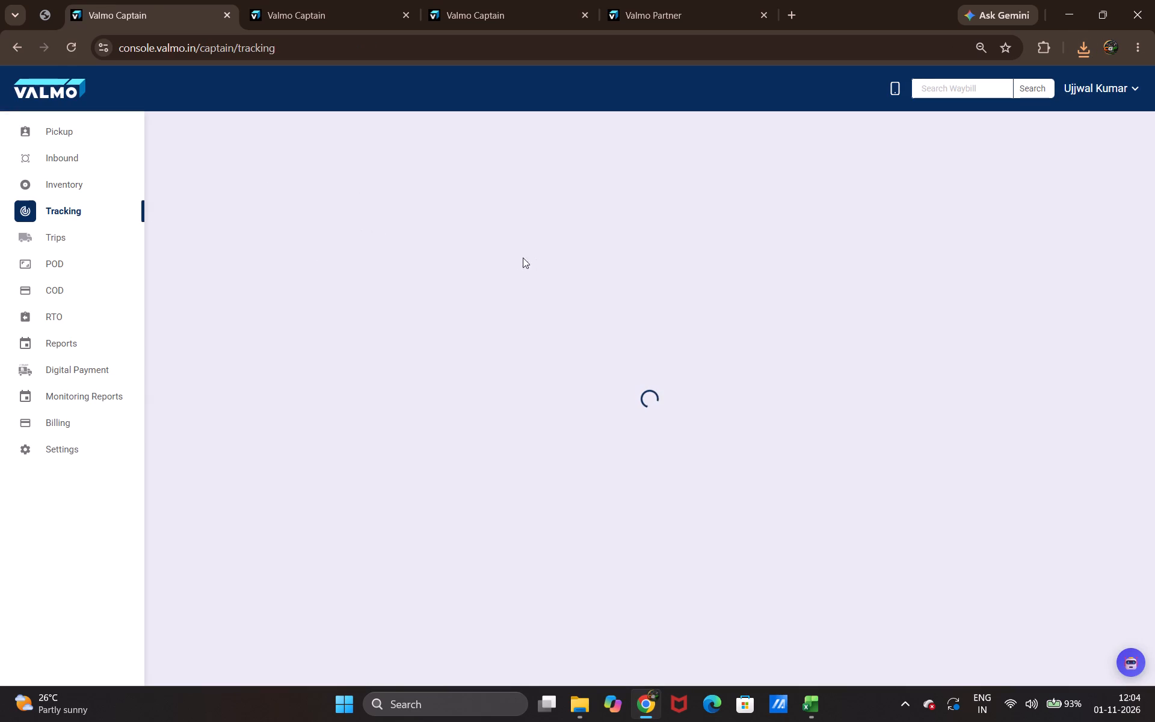
pyautogui.click(565, 232)
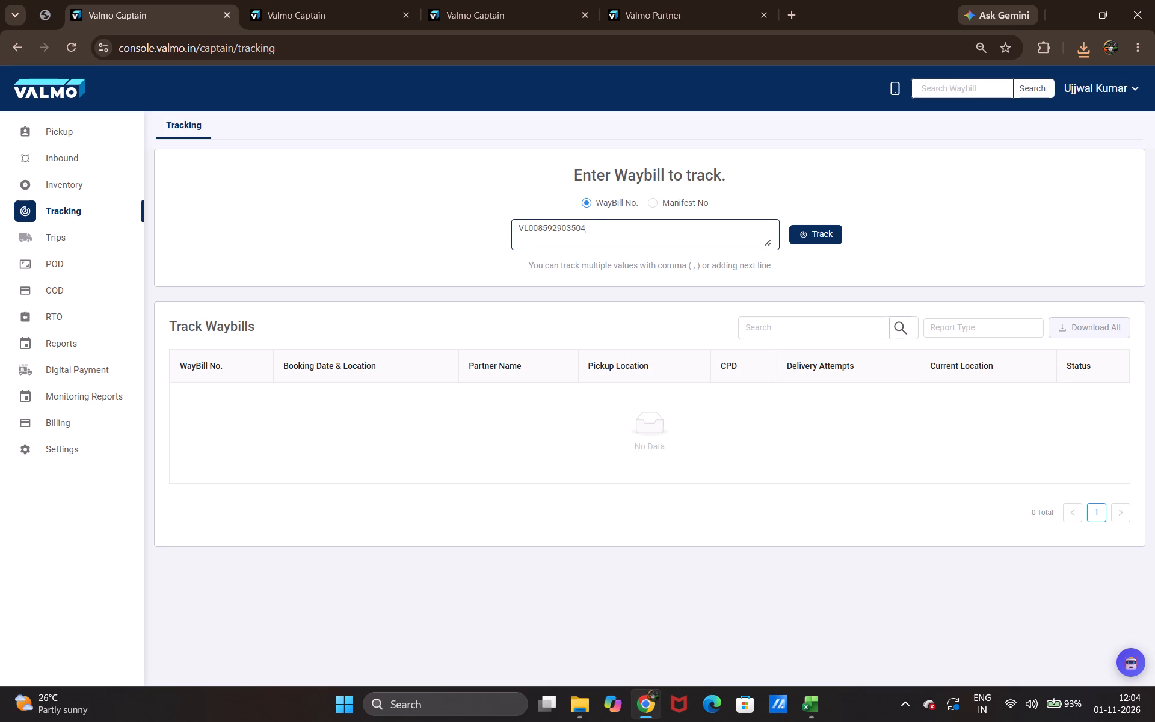
pyautogui.click(818, 232)
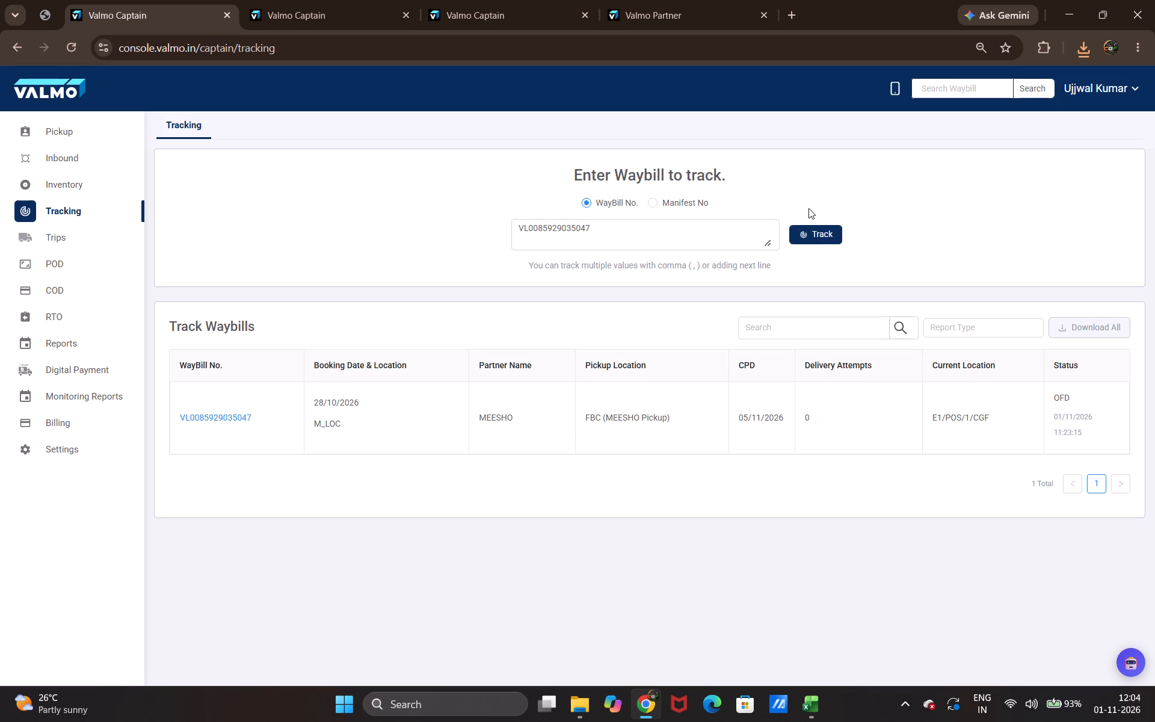
# Open the Manage Reverse Pickup list to review today's pickup events and assignments.
pyautogui.click(57, 137)
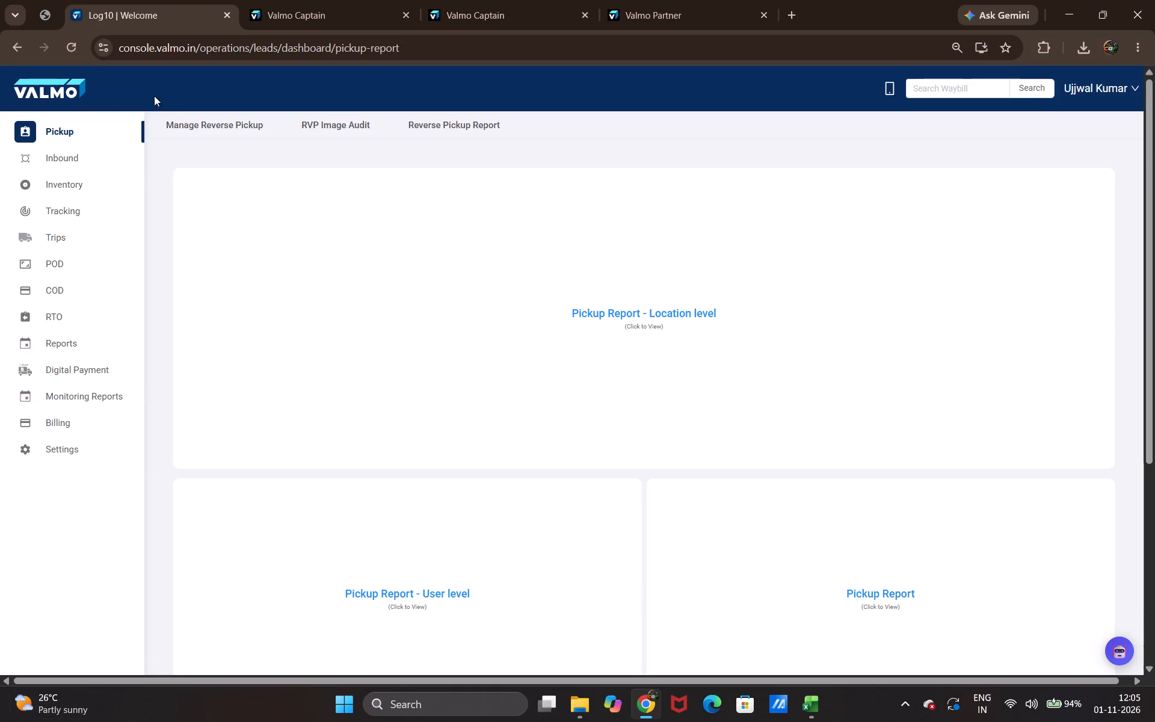
pyautogui.click(185, 120)
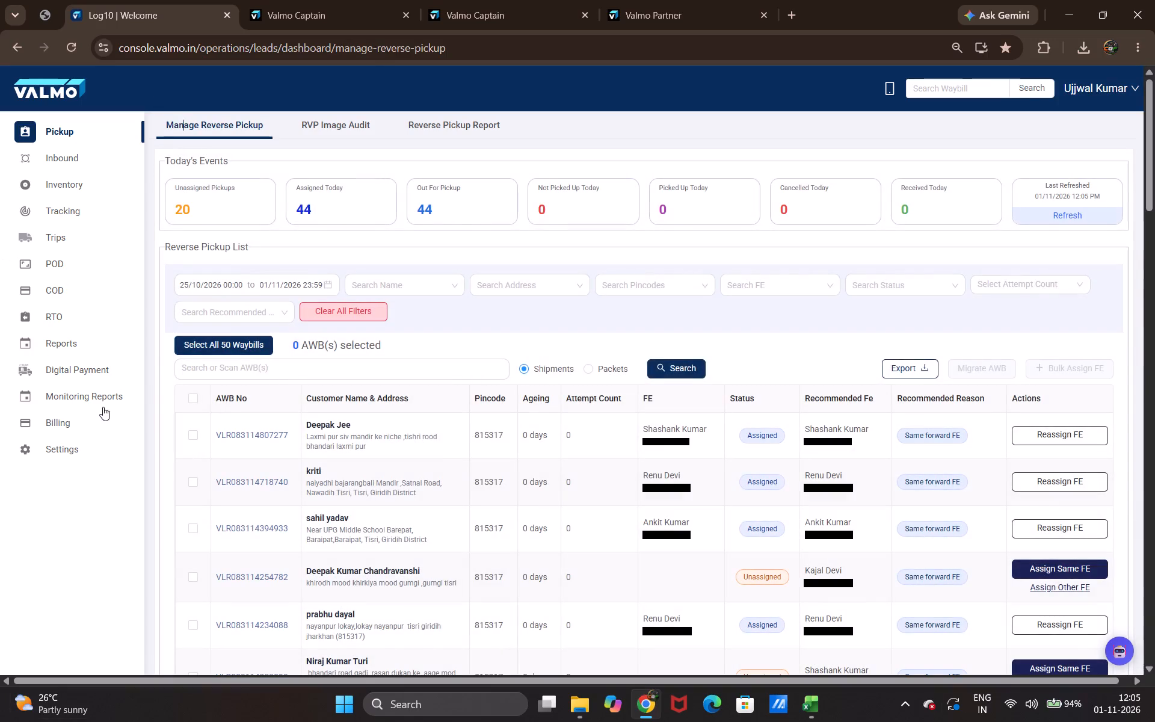
# Open the Performance Overview of the monitoring reports.
pyautogui.click(94, 398)
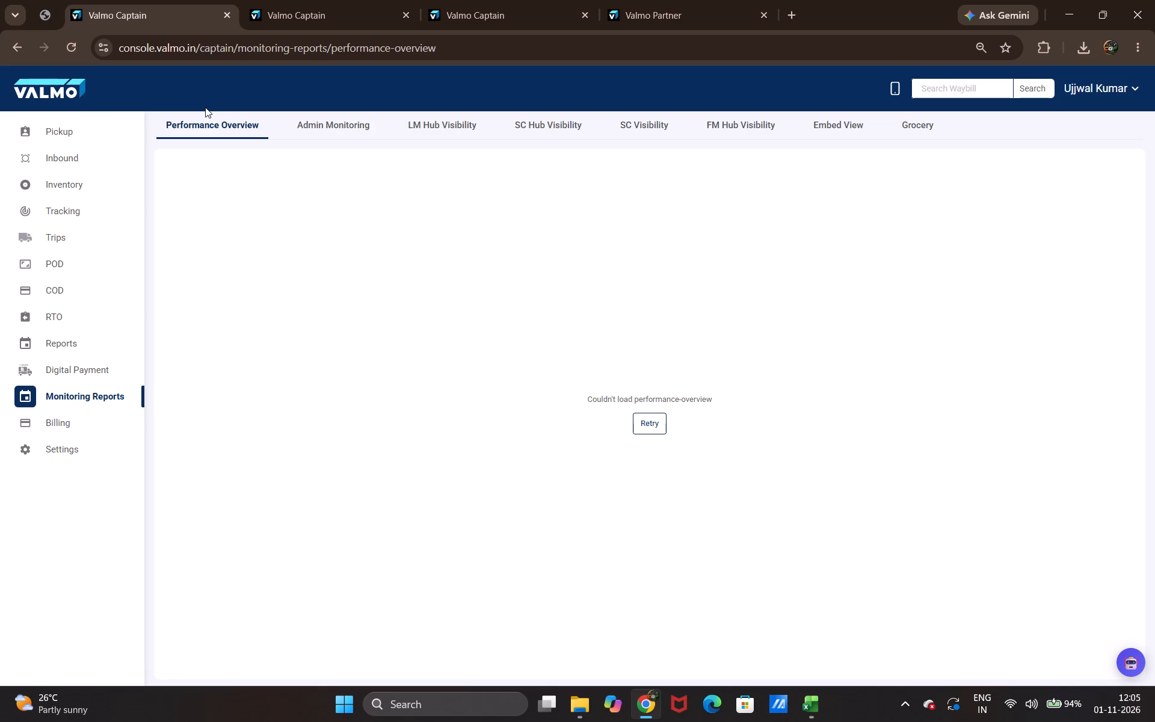
# Minimise the Chrome and Excel windows to show the desktop.
pyautogui.click(1068, 17)
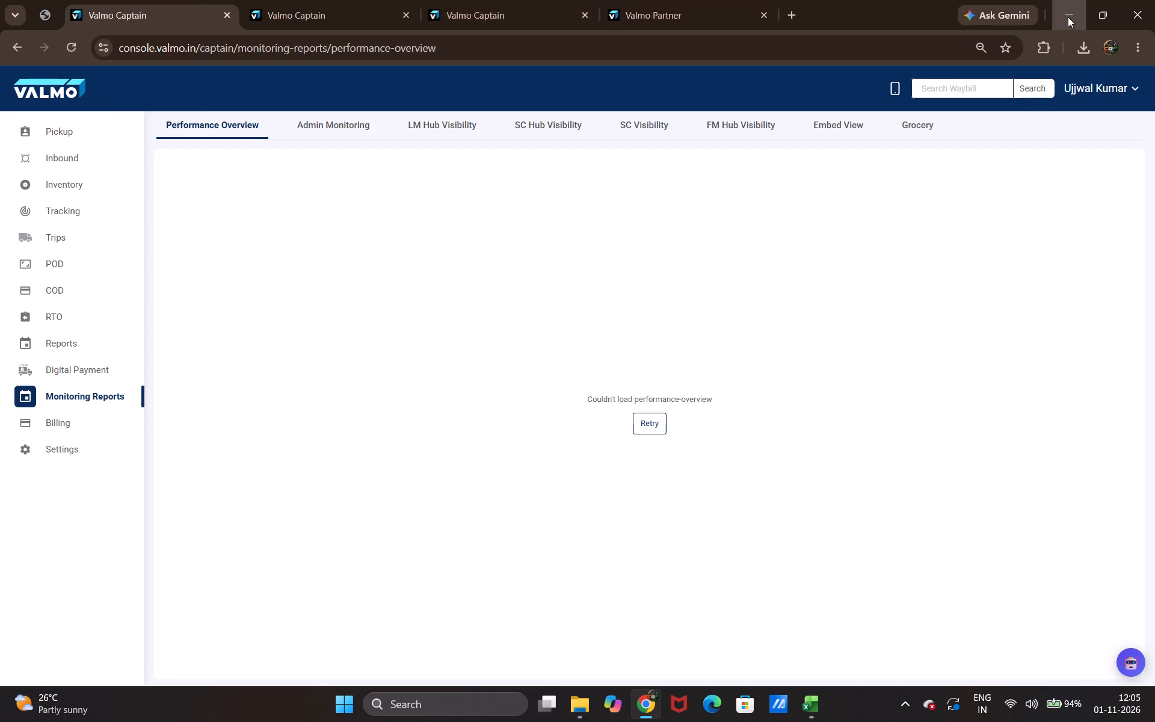
pyautogui.click(1062, 15)
pyautogui.click(1062, 15)
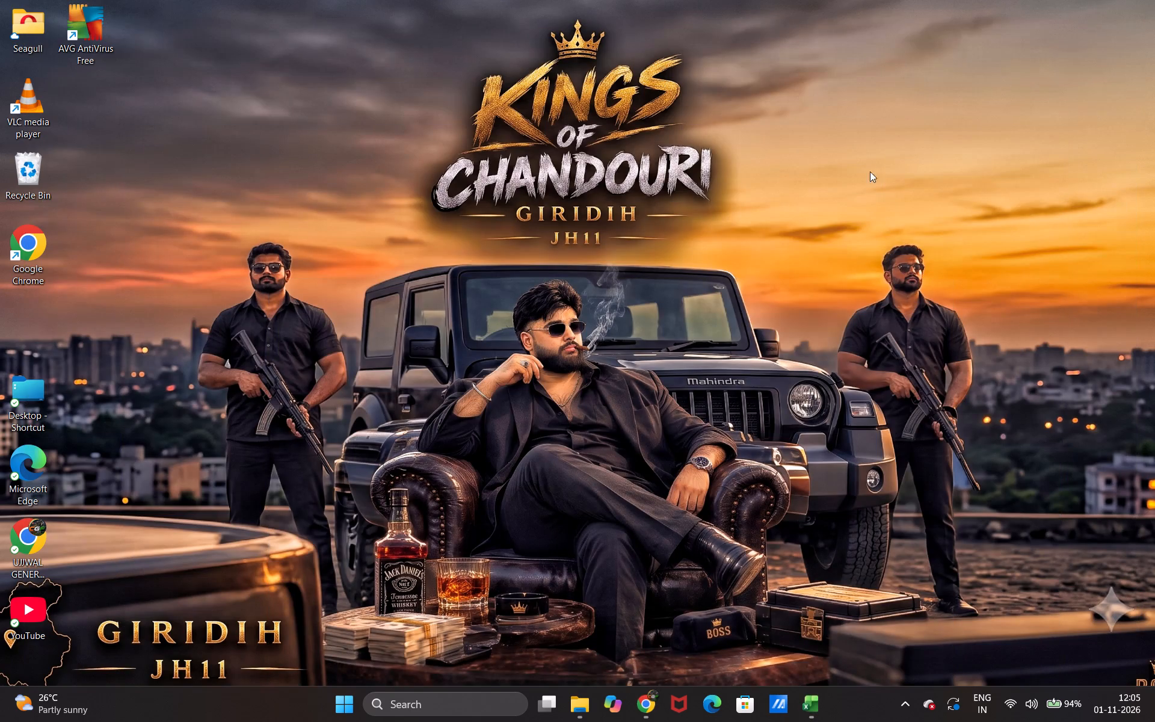